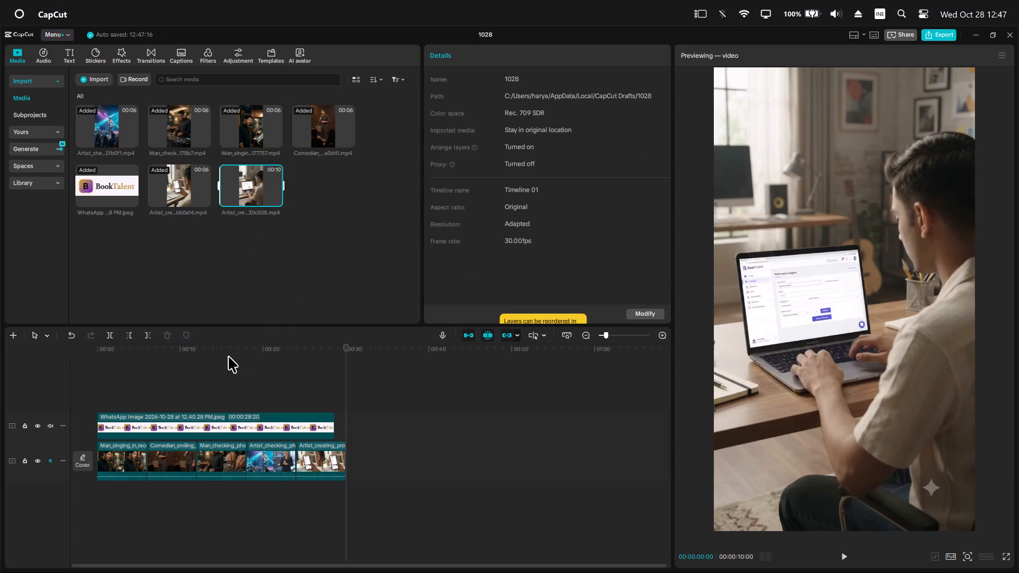
# Play back the timeline from the DJ clip through the event and profile clips to check the edit and logo overlay.
pyautogui.click(228, 356)
pyautogui.click(213, 450)
pyautogui.click(200, 352)
pyautogui.press('space')
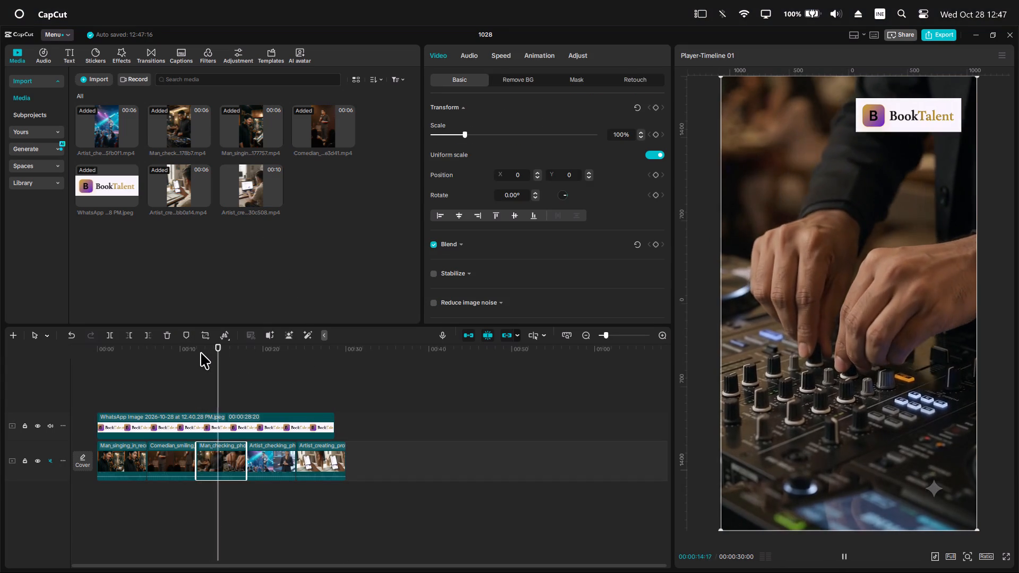
pyautogui.press('space')
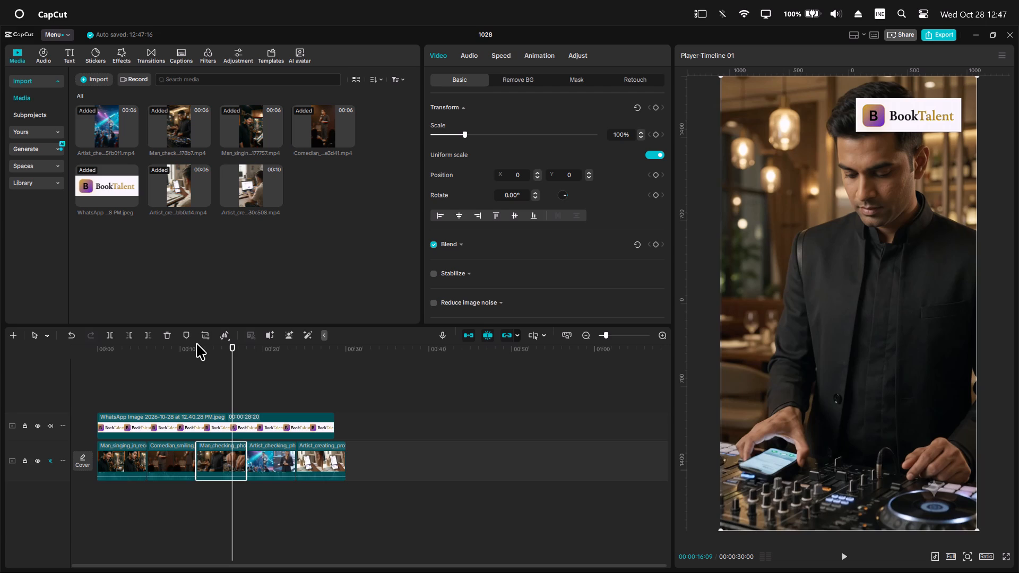
pyautogui.moveTo(200, 350); pyautogui.dragTo(192, 353)
pyautogui.press('space')
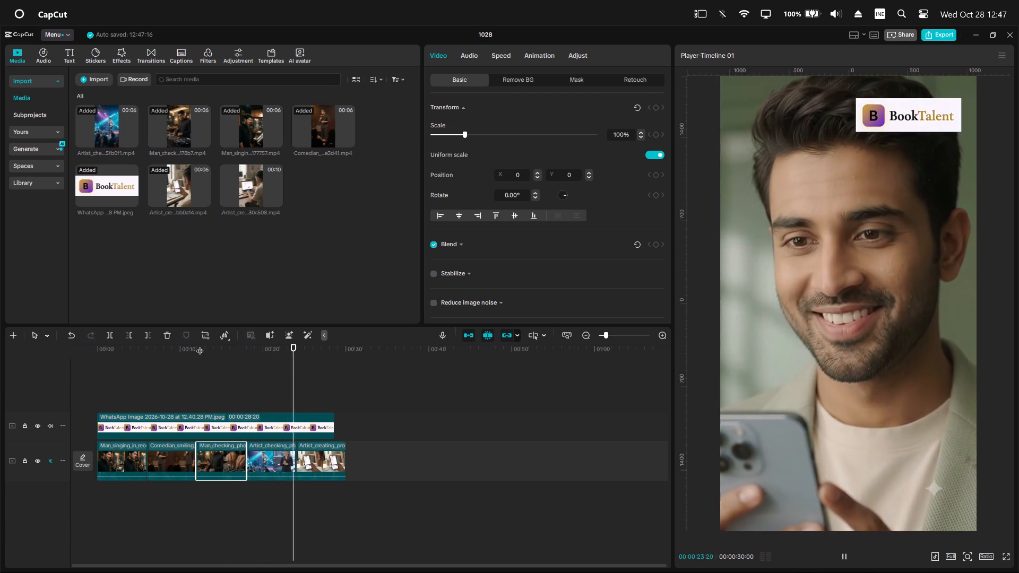
pyautogui.press('space')
pyautogui.press('space')
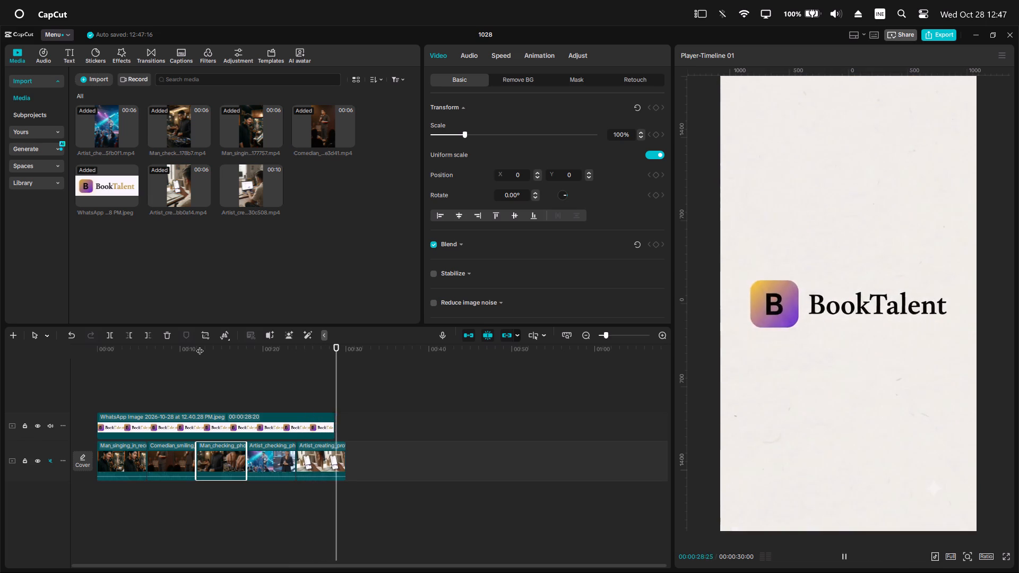
pyautogui.press('space')
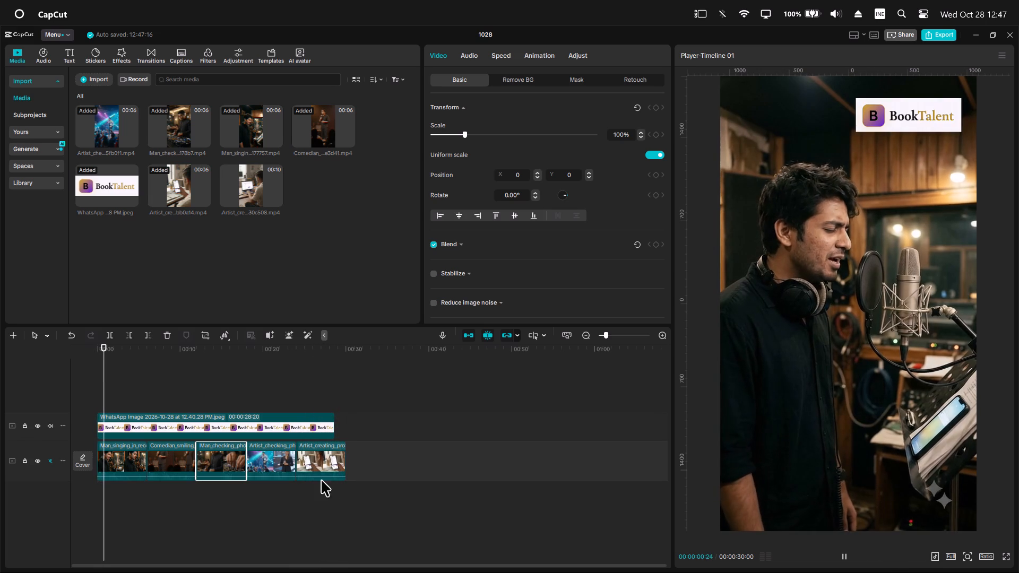
pyautogui.press('space')
pyautogui.click(288, 362)
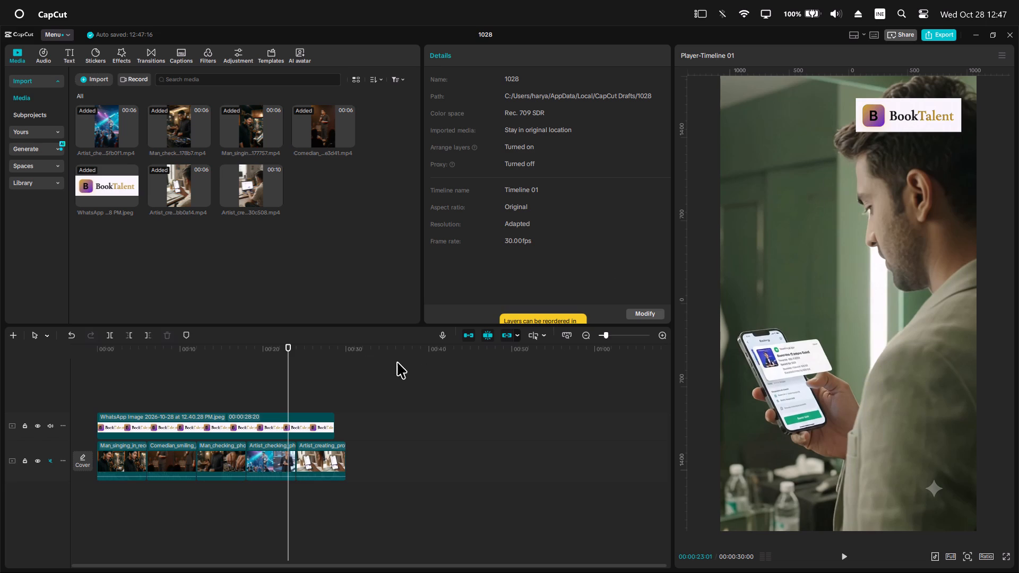
# Open the newly imported 10-second artist laptop profile clip from the media library in the preview.
pyautogui.click(251, 193)
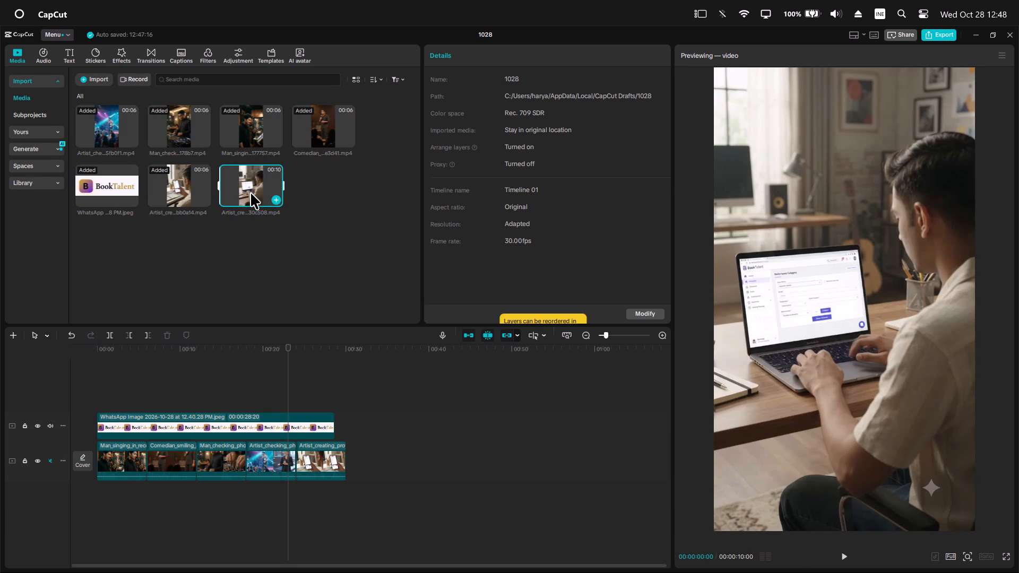
# Replace the 6-second artist profile clip at the end of the main track with the 10-second artist laptop profile clip.
pyautogui.moveTo(251, 193); pyautogui.dragTo(299, 459)
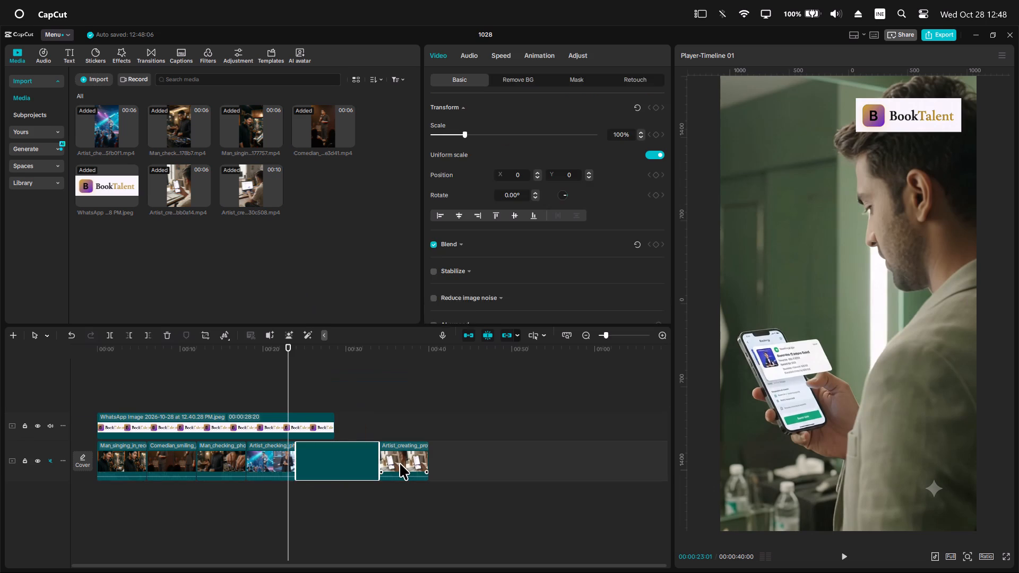
pyautogui.click(400, 463)
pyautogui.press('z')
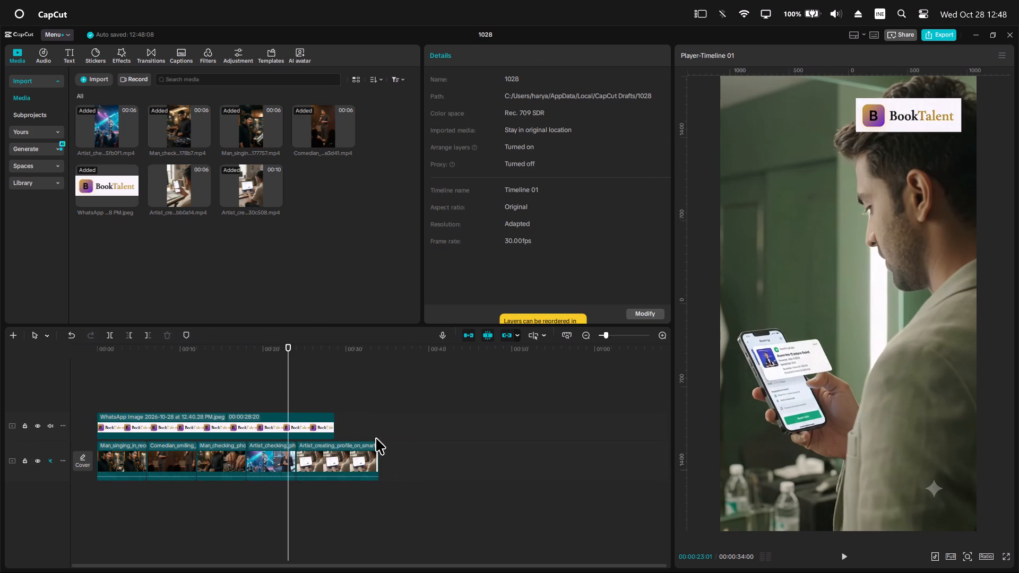
# Move the playhead back to the DJ clip at 00:00:12:24 to view that frame with the logo overlay.
pyautogui.moveTo(293, 359); pyautogui.dragTo(201, 390)
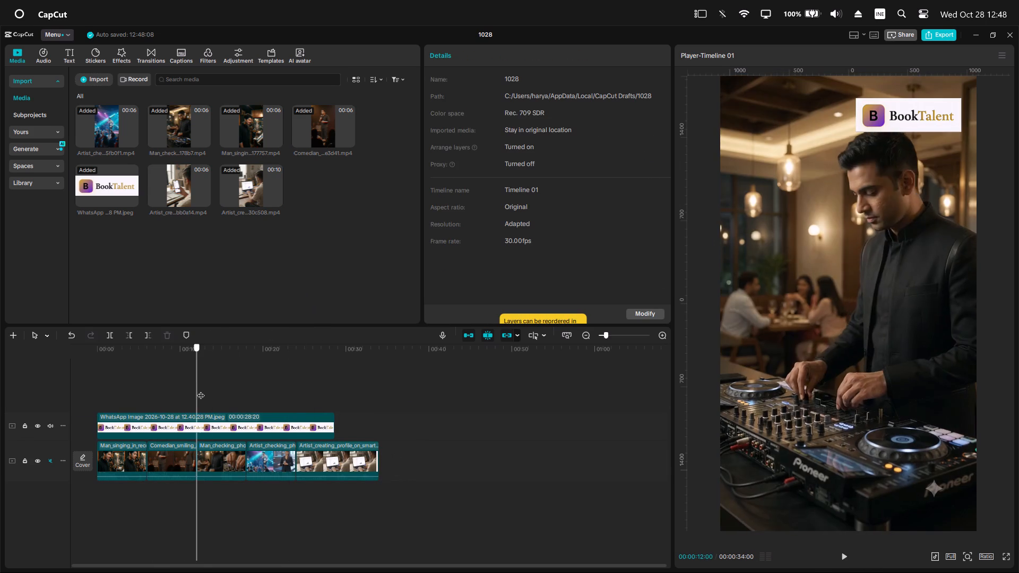
pyautogui.moveTo(201, 390); pyautogui.dragTo(203, 392)
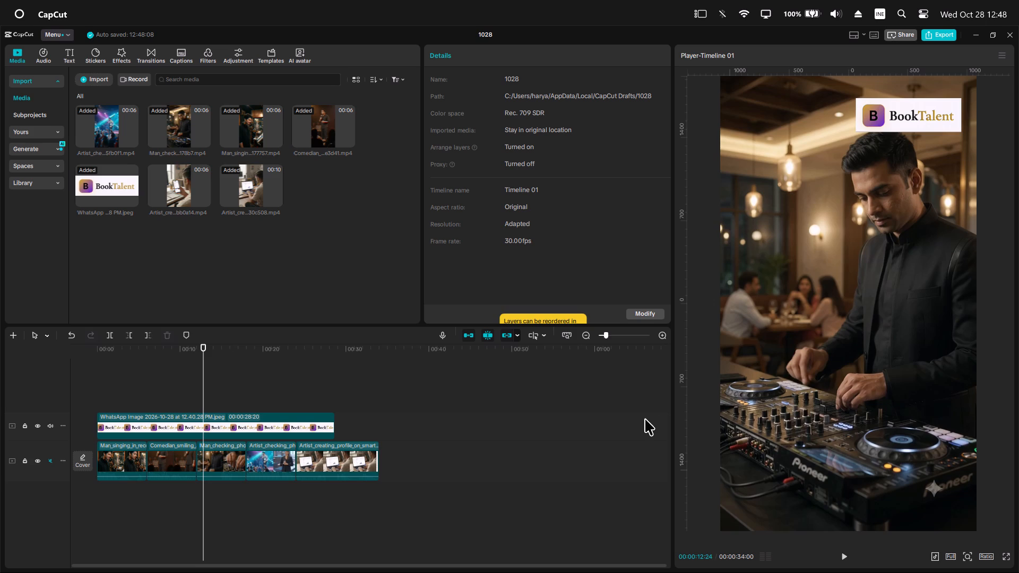
# Switch from CapCut to the Google Flow project window in Chrome.
pyautogui.hotkey('alt', 'Tab')
pyautogui.hotkey('alt', 'Tab')
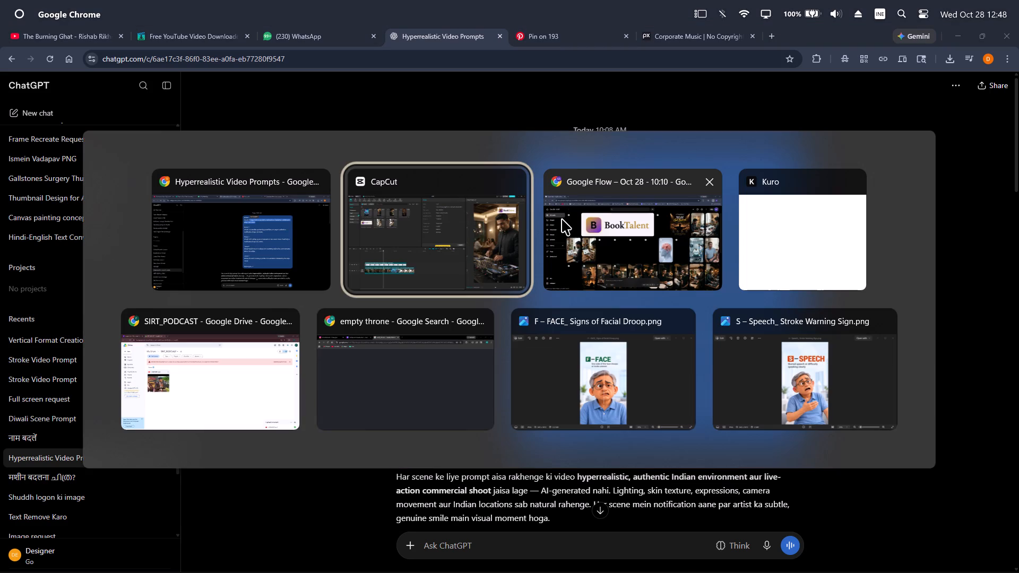
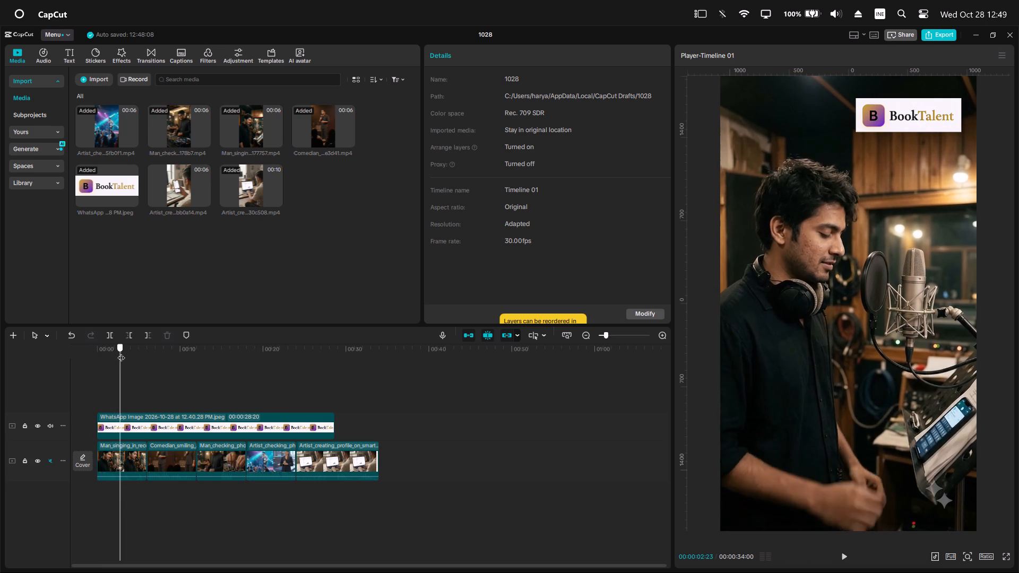
# Unmute the main video track that holds the artist clips.
pyautogui.moveTo(121, 352); pyautogui.dragTo(124, 352)
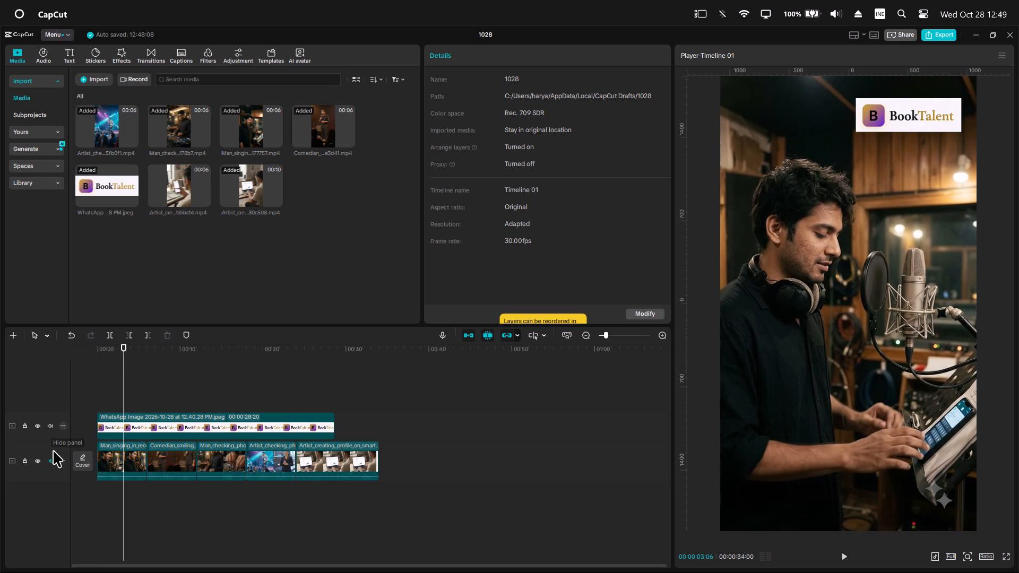
pyautogui.click(50, 458)
# Play back the studio singer and comedian clips with sound, going back over the comedian's phone notification moment.
pyautogui.click(105, 350)
pyautogui.press('space')
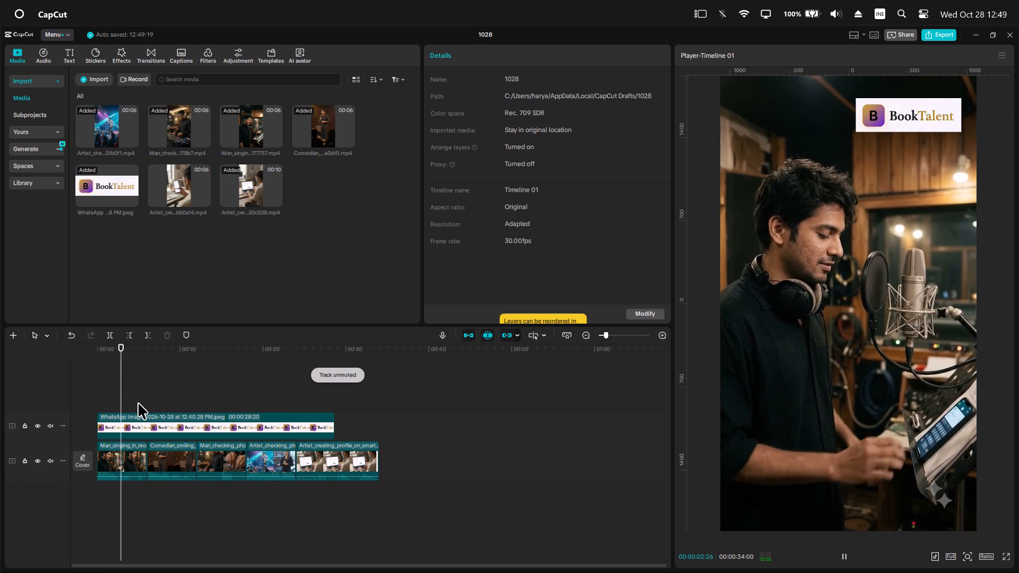
pyautogui.press('space')
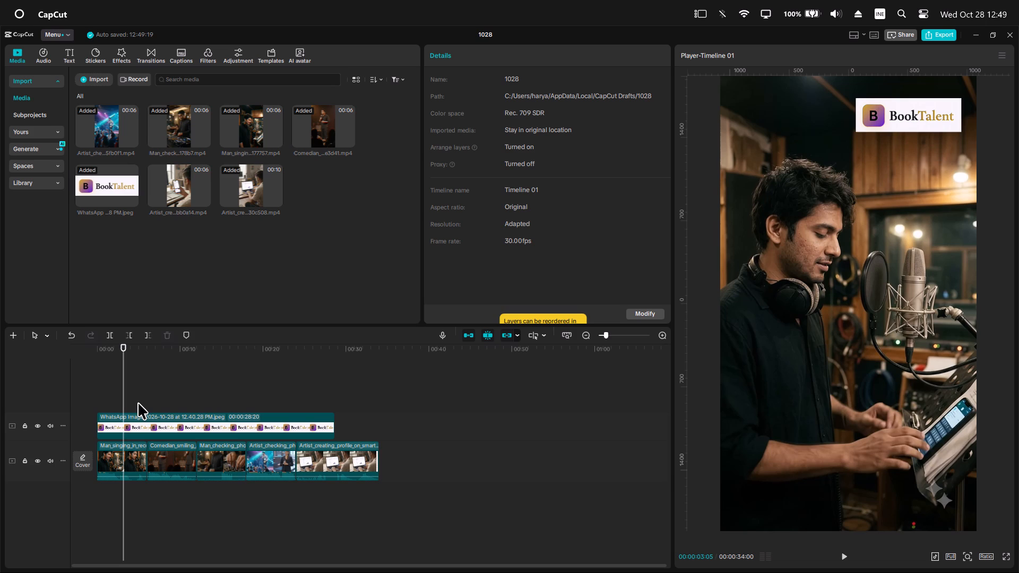
pyautogui.moveTo(124, 357); pyautogui.dragTo(151, 363)
pyautogui.press('space')
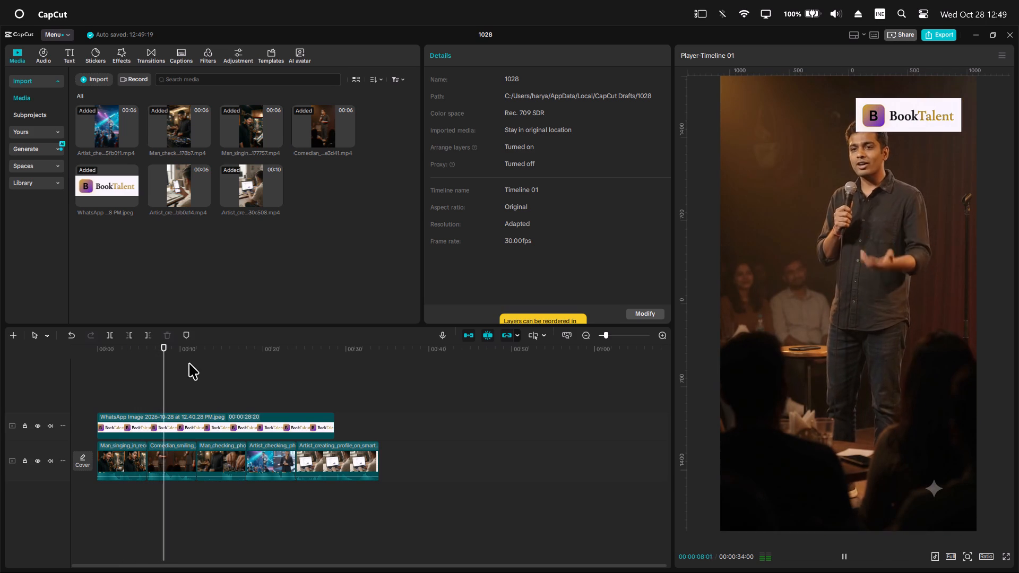
pyautogui.press('space')
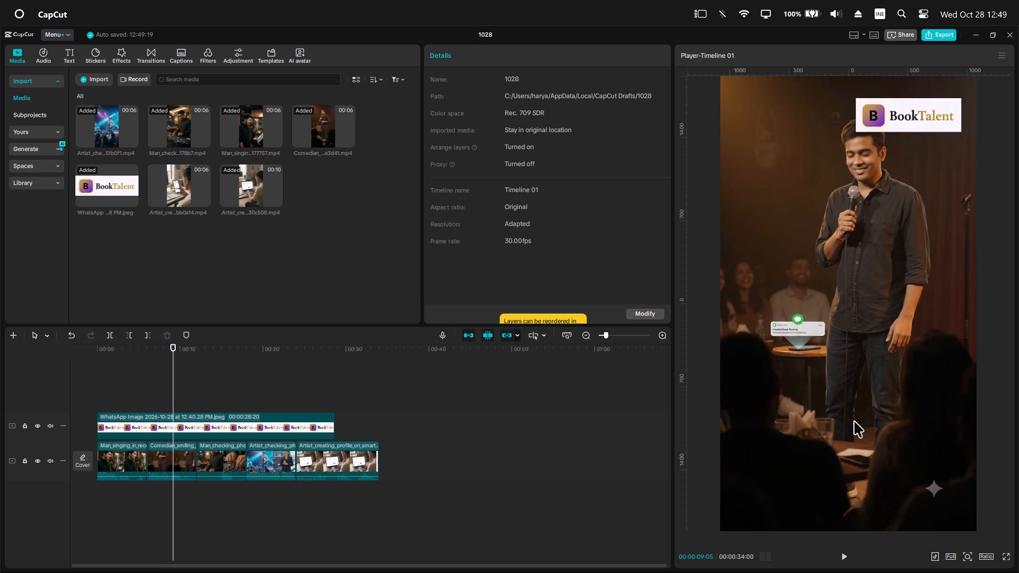
pyautogui.press('space')
pyautogui.press('space')
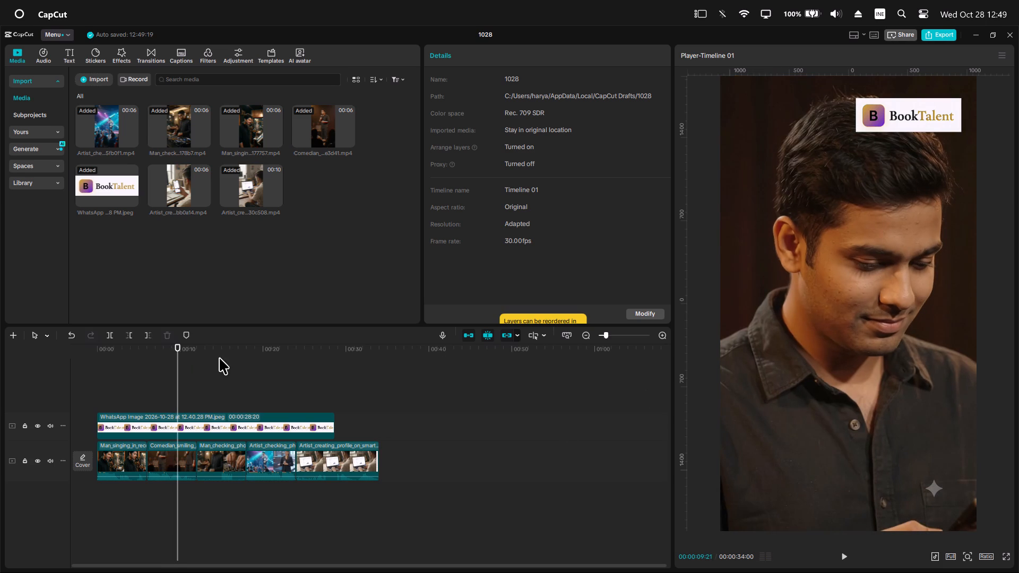
pyautogui.click(170, 353)
pyautogui.click(165, 352)
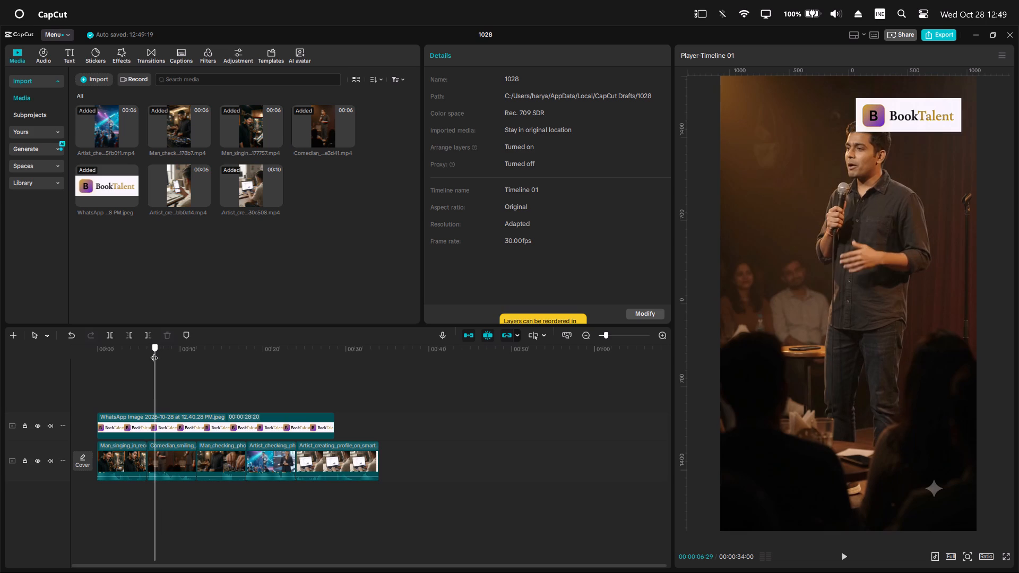
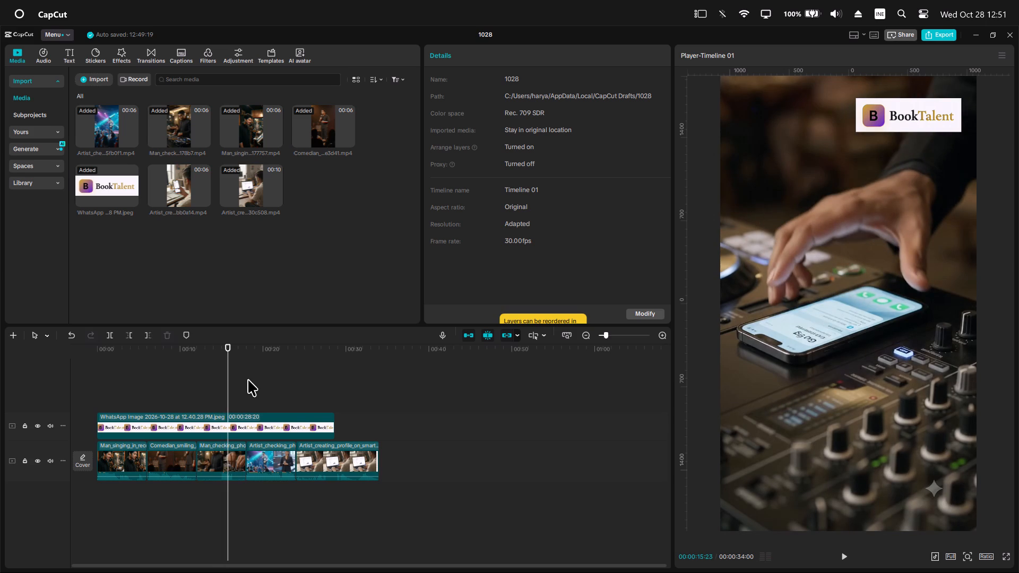
# Play back the DJ and event clips through to the laptop profile clip, replaying the phone-checking moment before the profile clip.
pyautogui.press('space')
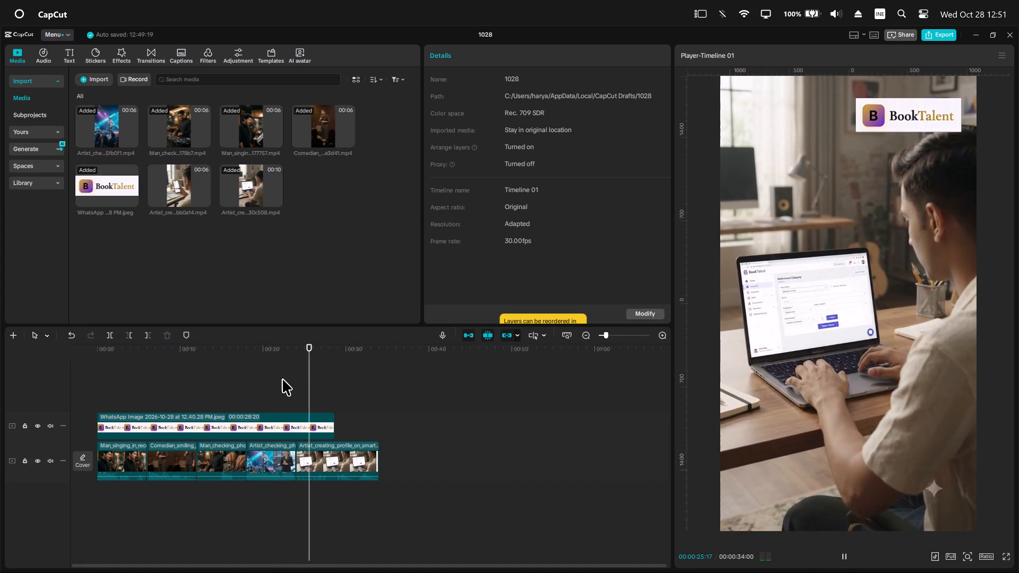
pyautogui.click(273, 363)
pyautogui.moveTo(273, 363); pyautogui.dragTo(281, 366)
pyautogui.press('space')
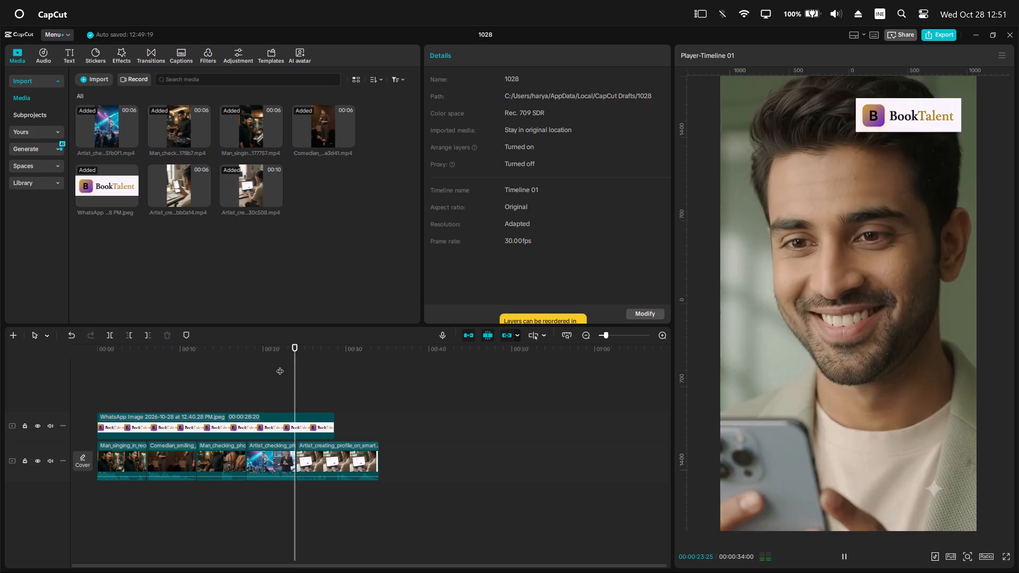
# Pause and resume playback at the cut from the artist checking his phone to the artist profile creation clip.
pyautogui.press('space')
pyautogui.press('space')
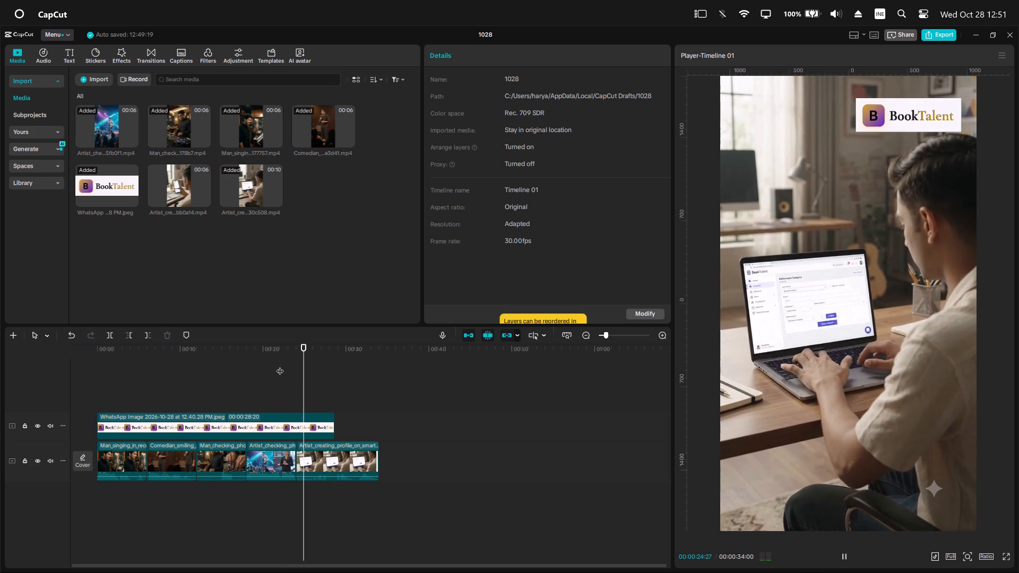
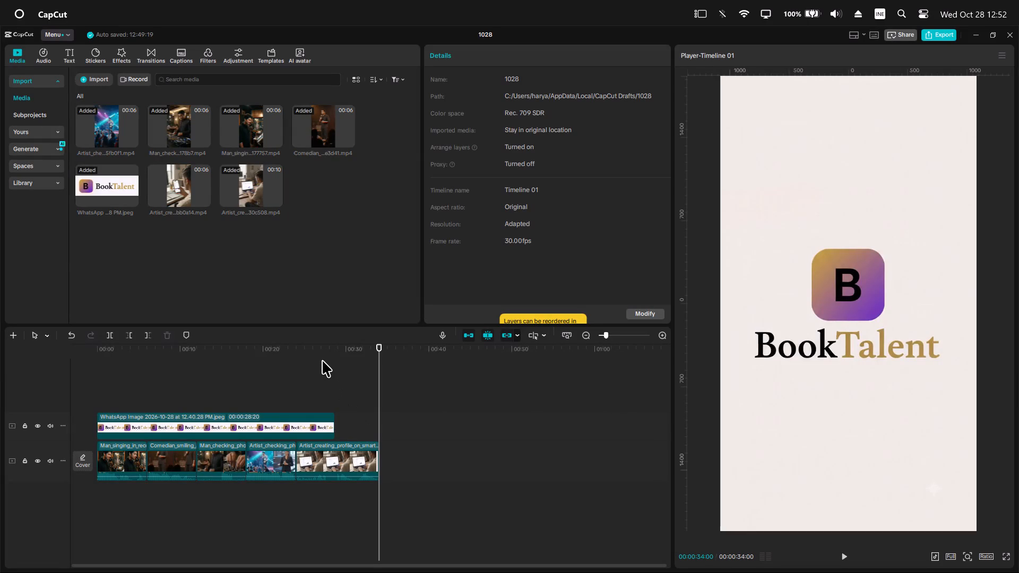
# Move the playhead back to the start of the timeline, at the first frame of the man singing clip.
pyautogui.moveTo(325, 357); pyautogui.dragTo(66, 312)
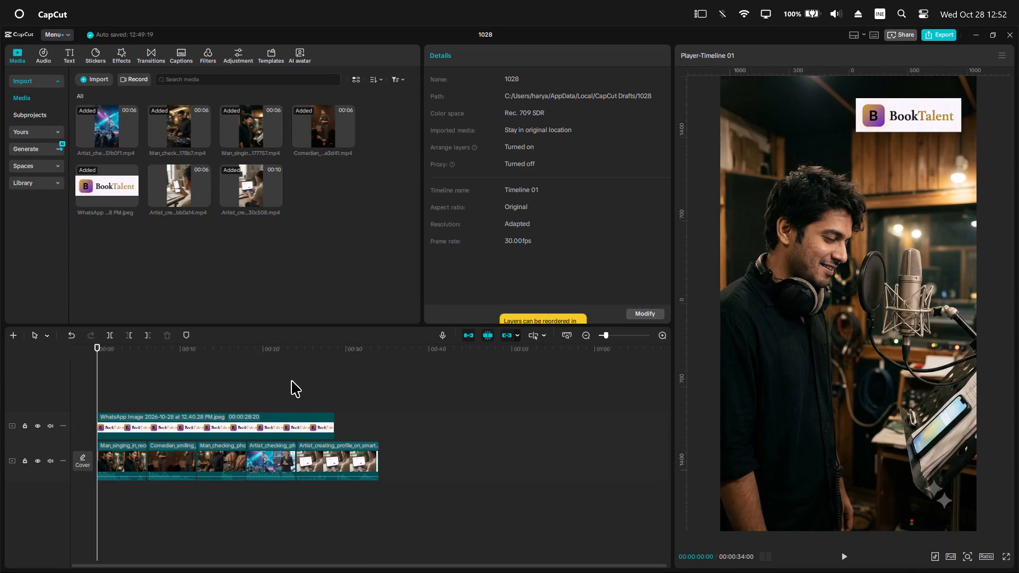
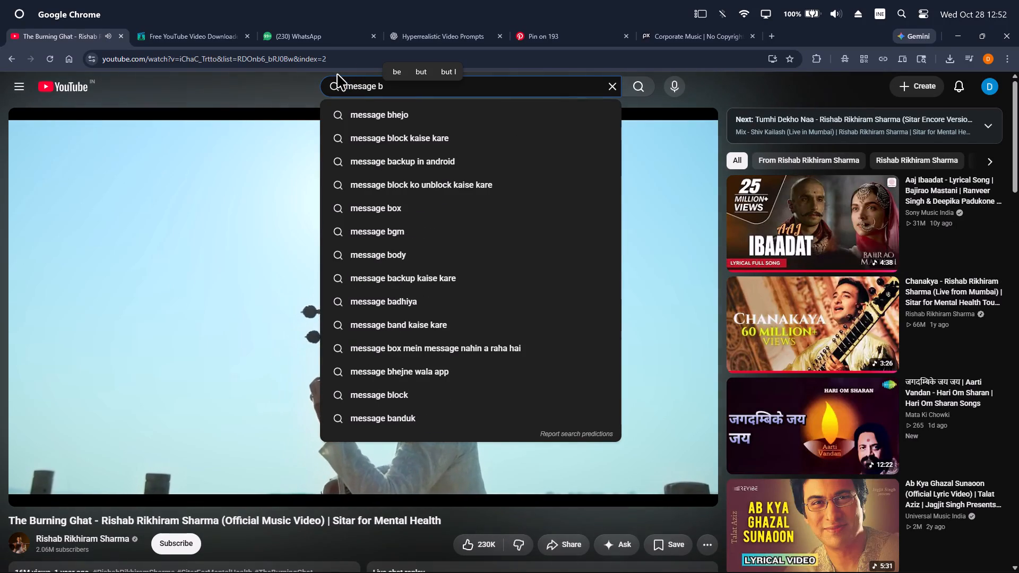
# Finish the YouTube search for "mesage box green screen".
pyautogui.write('ox')
pyautogui.press('space')
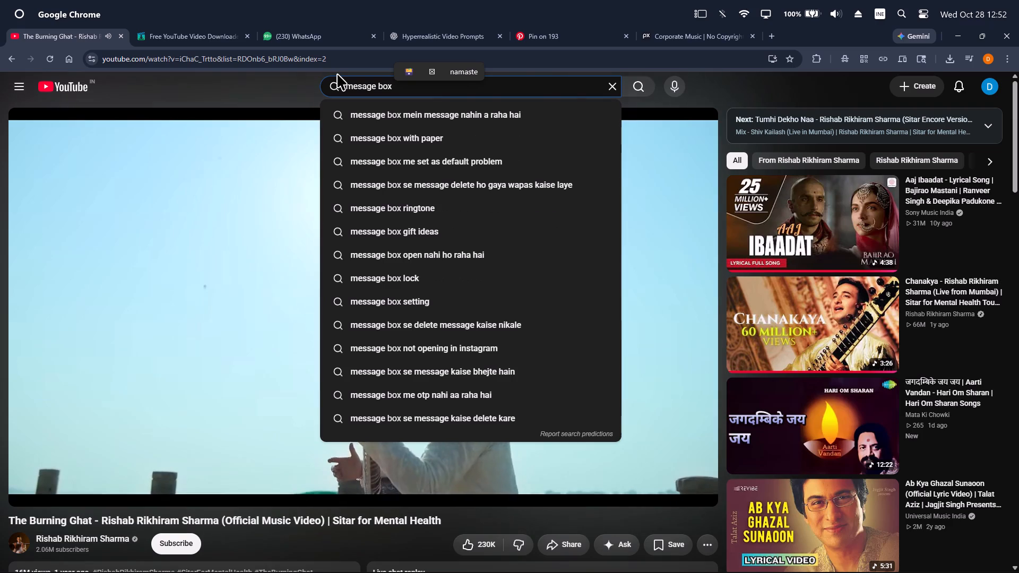
pyautogui.write('green screen')
pyautogui.press('Return')
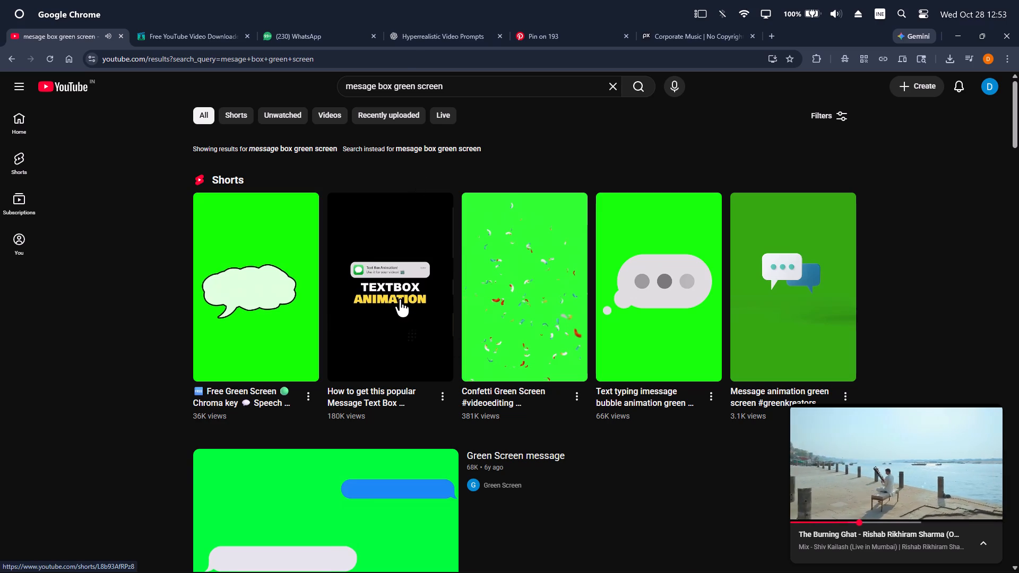
# Look through the green screen search results and open the "message pop up green screen" Short.
pyautogui.scroll(-1, 399, 299)
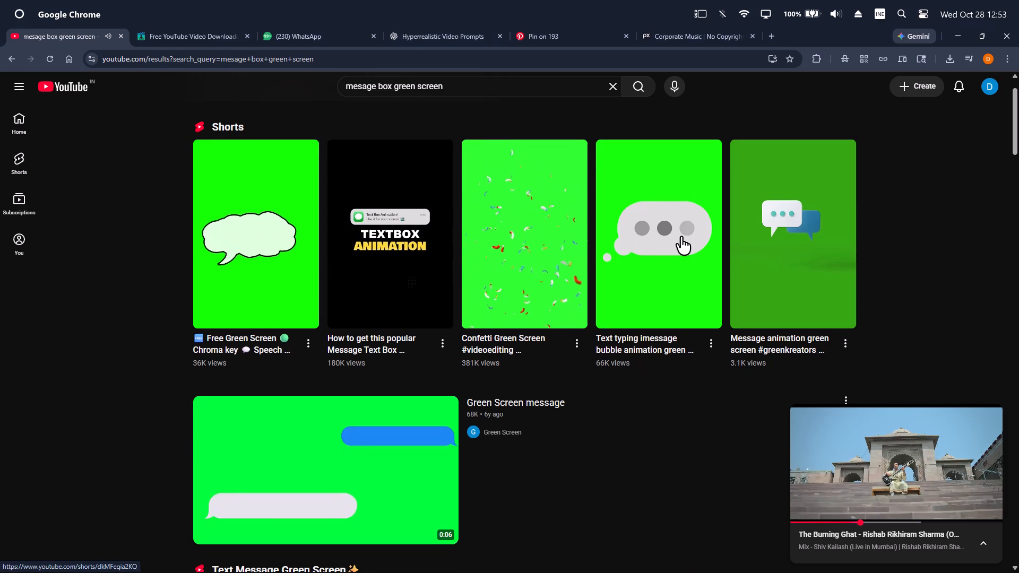
pyautogui.scroll(-6, 680, 236)
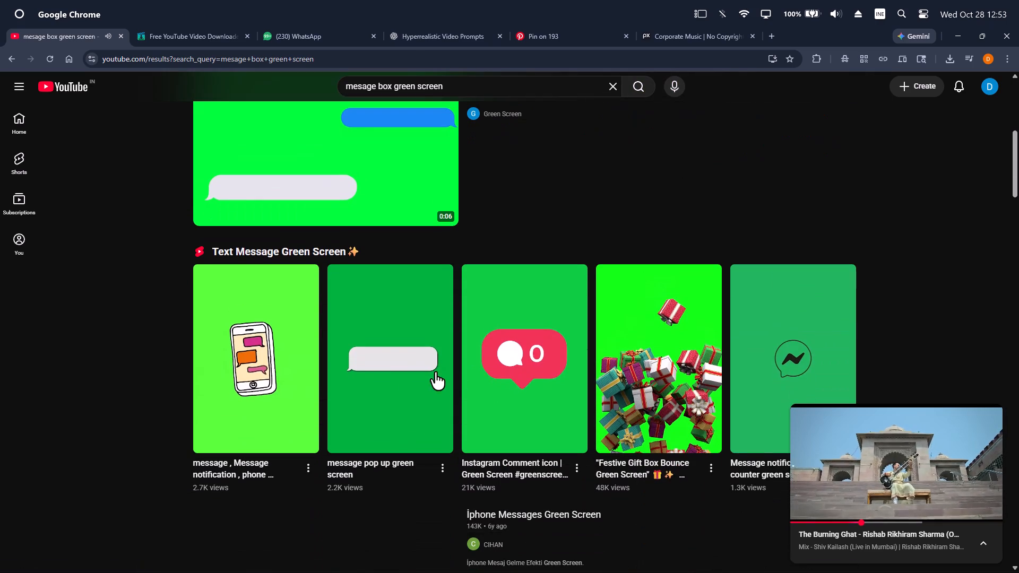
pyautogui.click(391, 371)
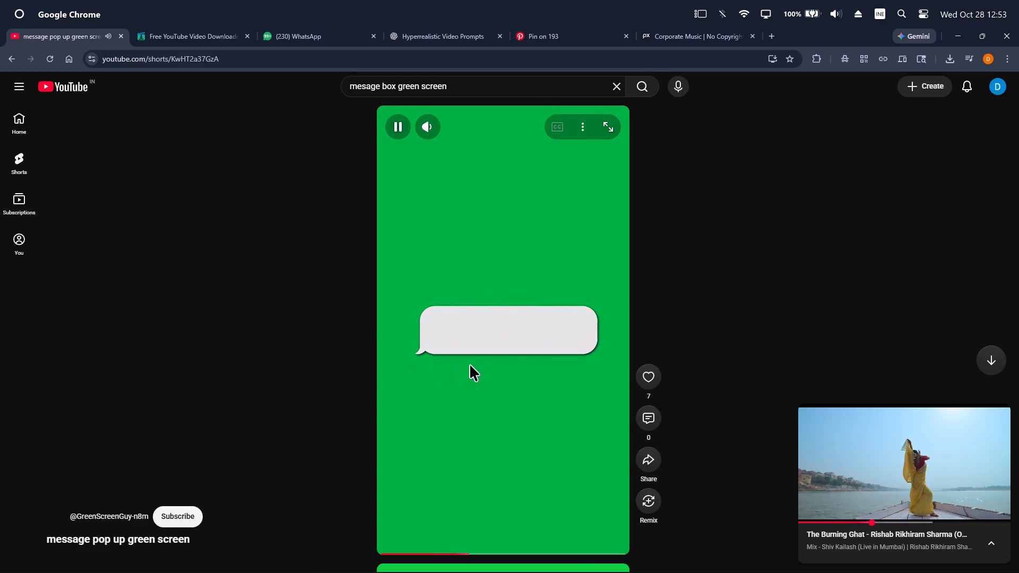
# Compare the message pop up Short with the Instagram comment icon Short that follows it, ending on the message pop up one.
pyautogui.scroll(-3, 485, 361)
pyautogui.scroll(2, 485, 360)
pyautogui.scroll(-4, 485, 360)
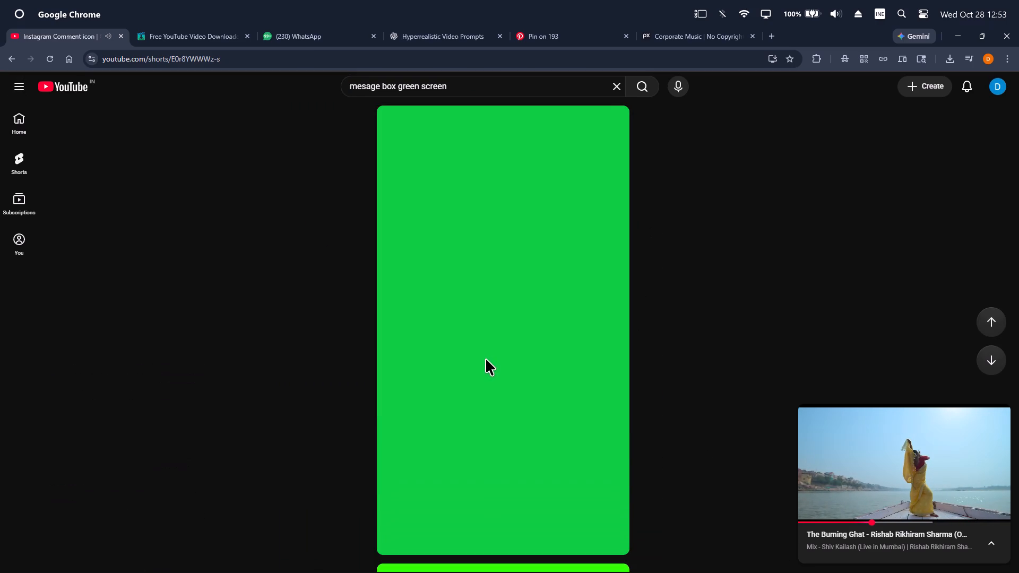
pyautogui.scroll(2, 549, 337)
pyautogui.scroll(-1, 508, 464)
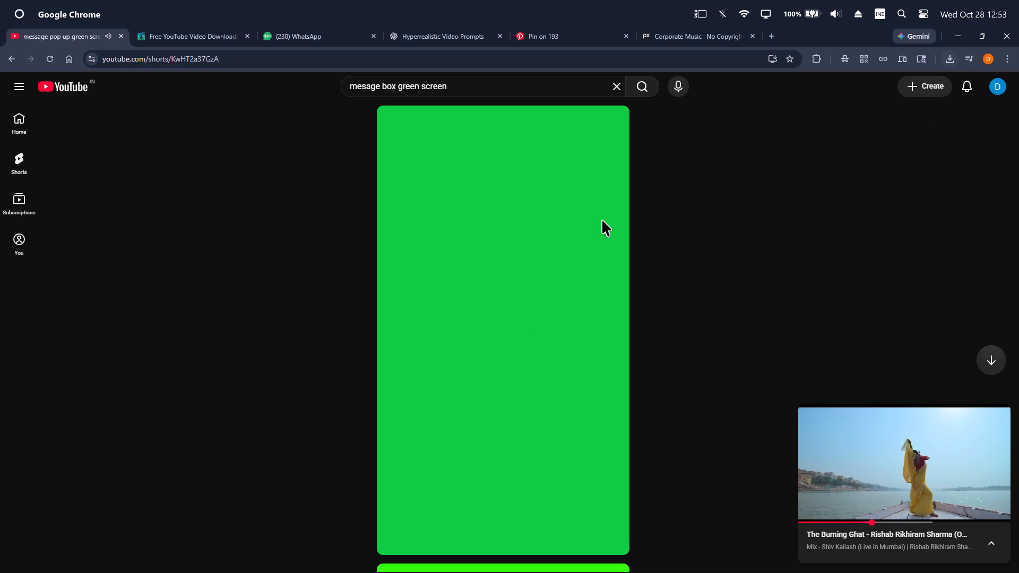
pyautogui.click(496, 329)
# Leave the Short for the message box search results and switch to the CapCut project.
pyautogui.hotkey('alt', 'Tab')
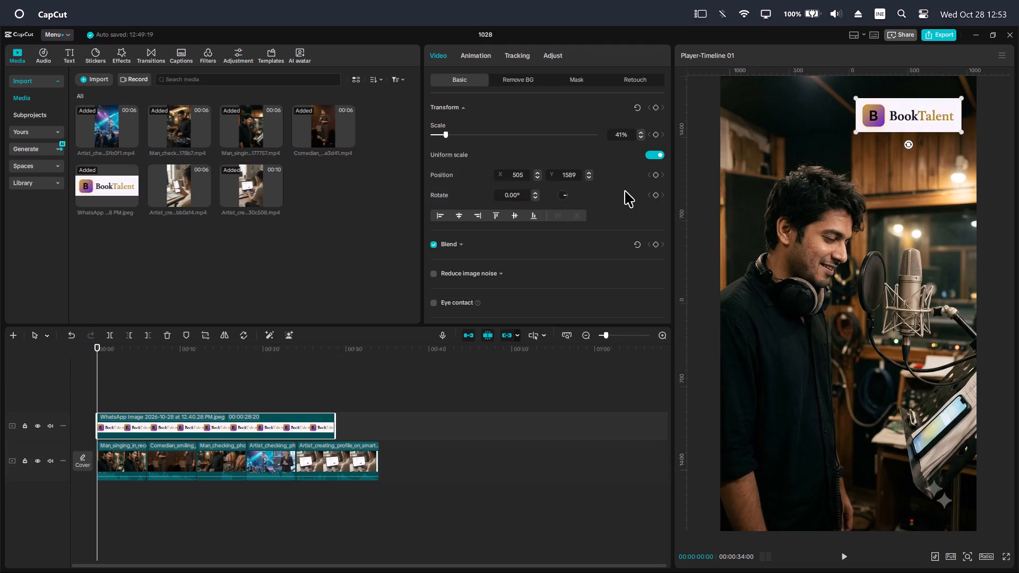
pyautogui.hotkey('alt', 'Tab')
pyautogui.click(10, 65)
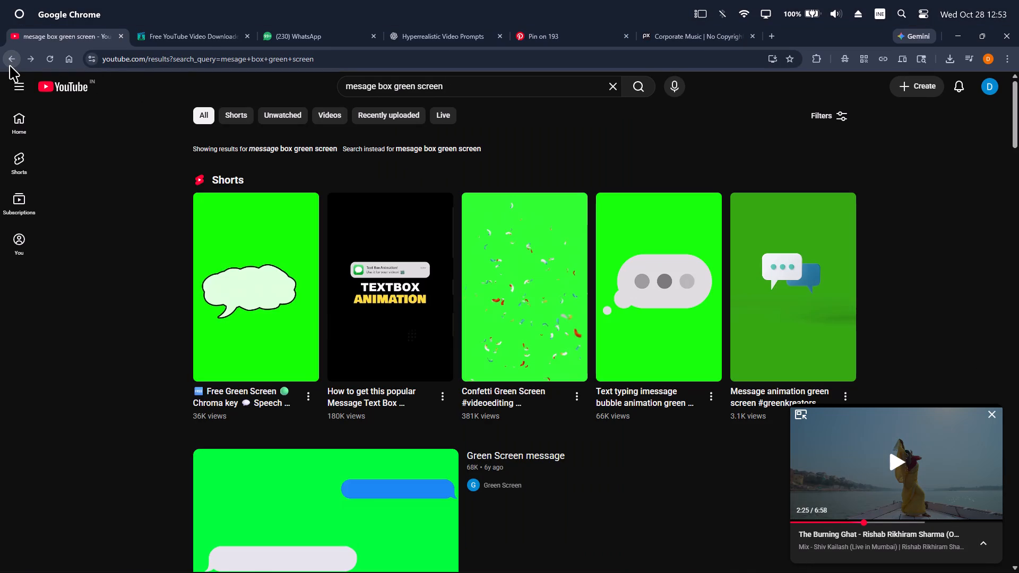
pyautogui.hotkey('alt', 'Tab')
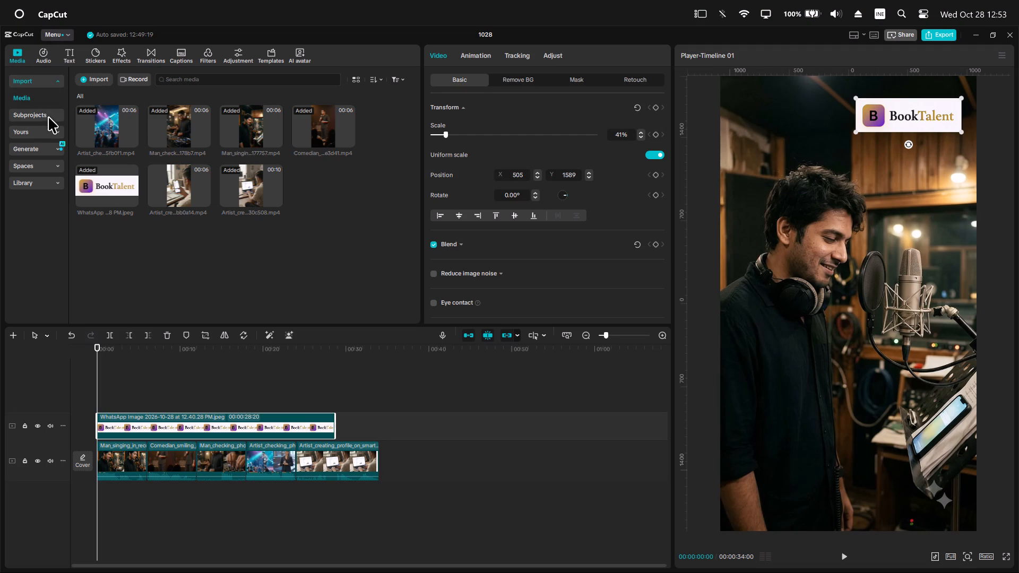
# Switch to CapCut, search the stock media library for "message box" and preview the plain white image.
pyautogui.click(48, 79)
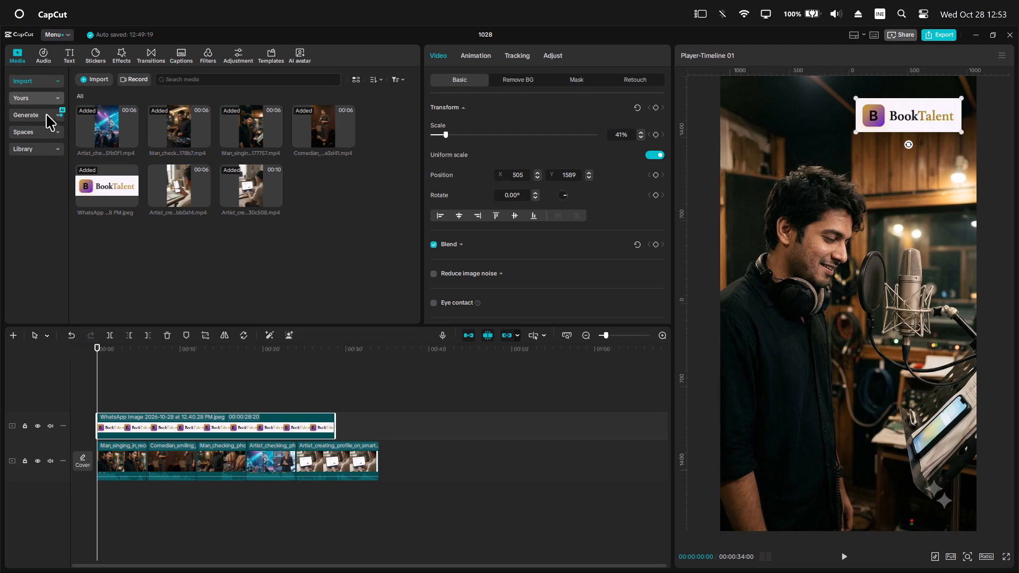
pyautogui.click(46, 133)
pyautogui.click(53, 159)
pyautogui.click(50, 148)
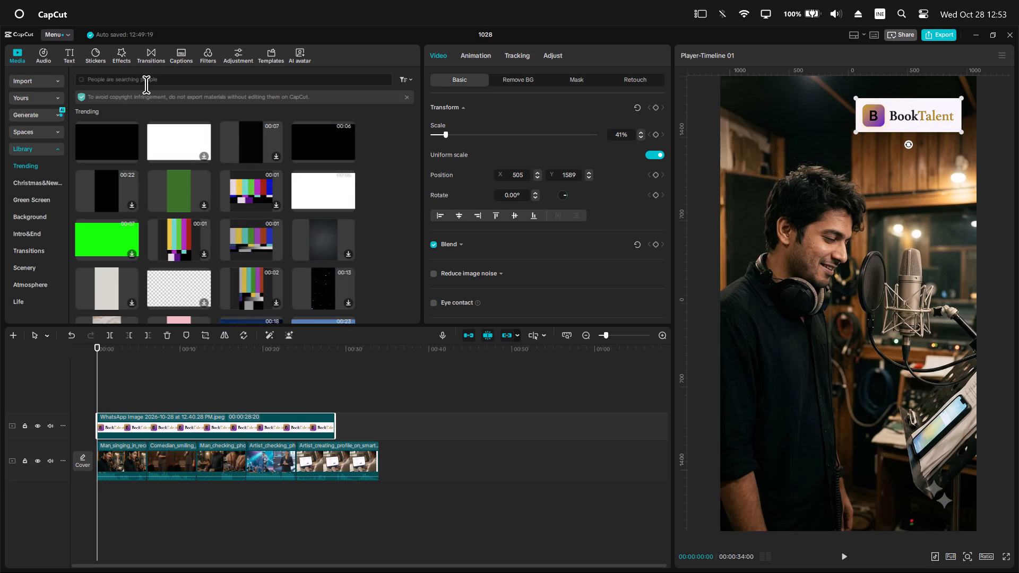
pyautogui.click(146, 83)
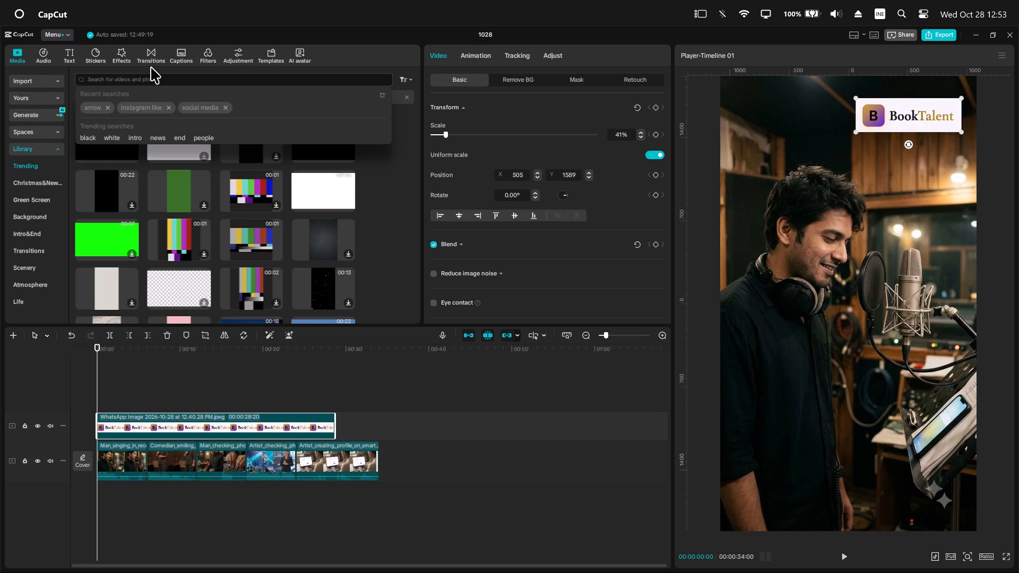
pyautogui.write('message')
pyautogui.press('space')
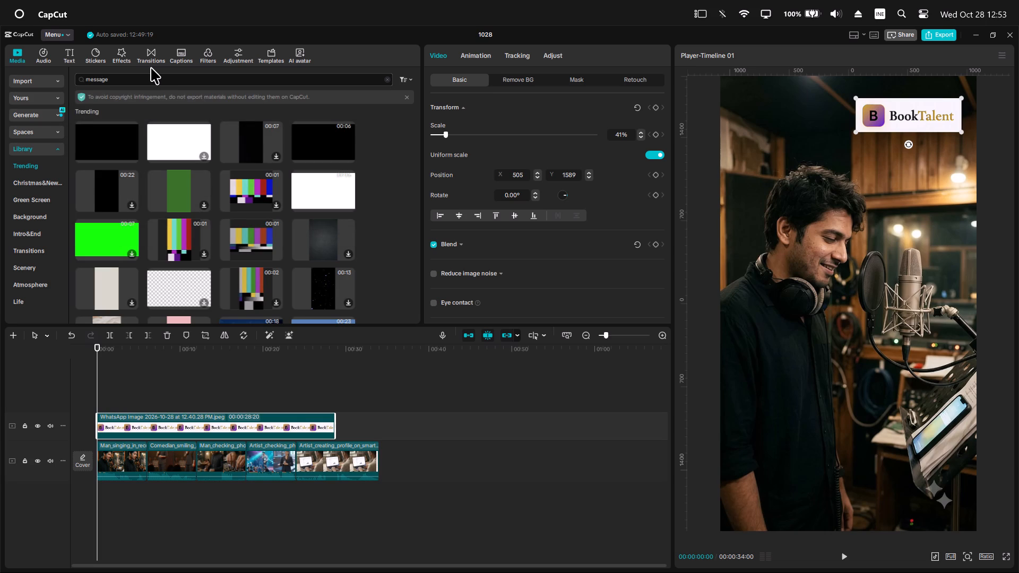
pyautogui.write('box')
pyautogui.press('Return')
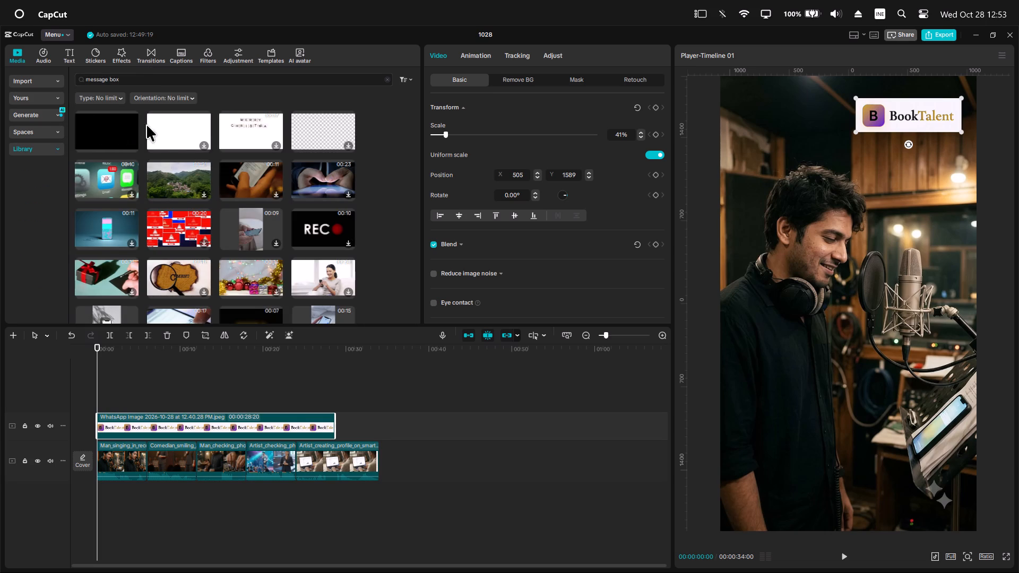
pyautogui.click(183, 133)
pyautogui.scroll(-3, 189, 150)
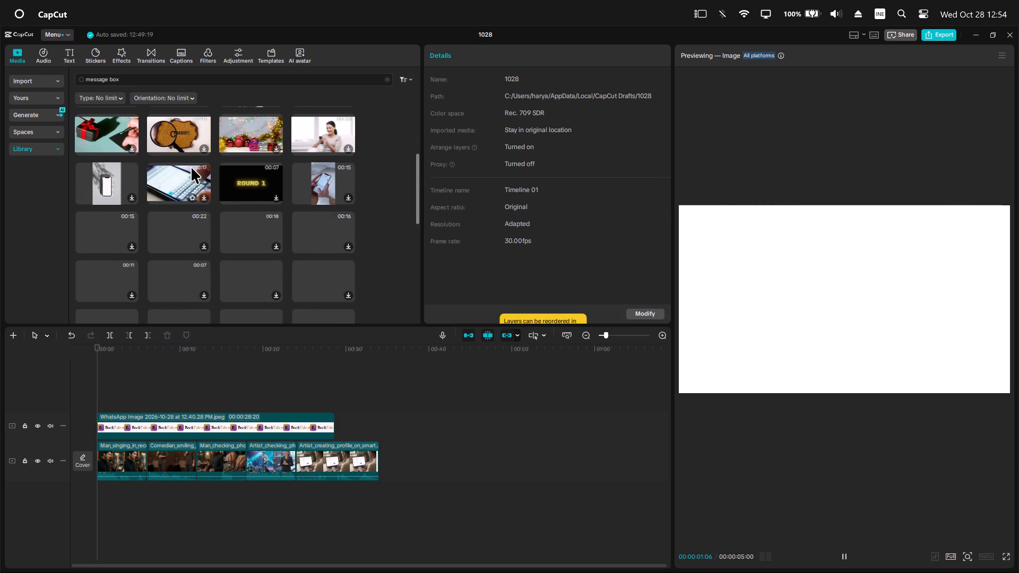
pyautogui.scroll(6, 191, 169)
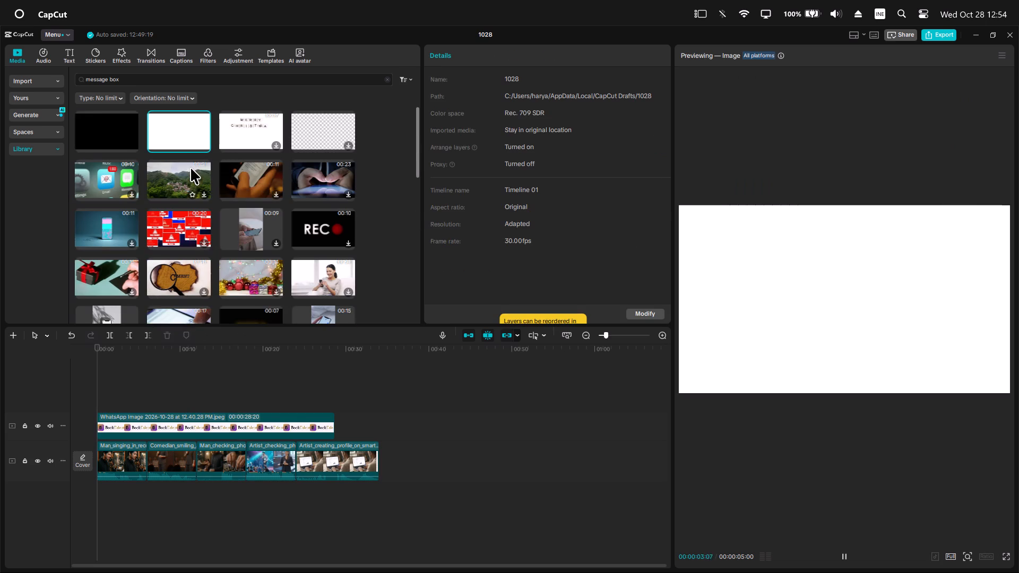
pyautogui.click(391, 80)
# Search the text templates for "message".
pyautogui.click(68, 47)
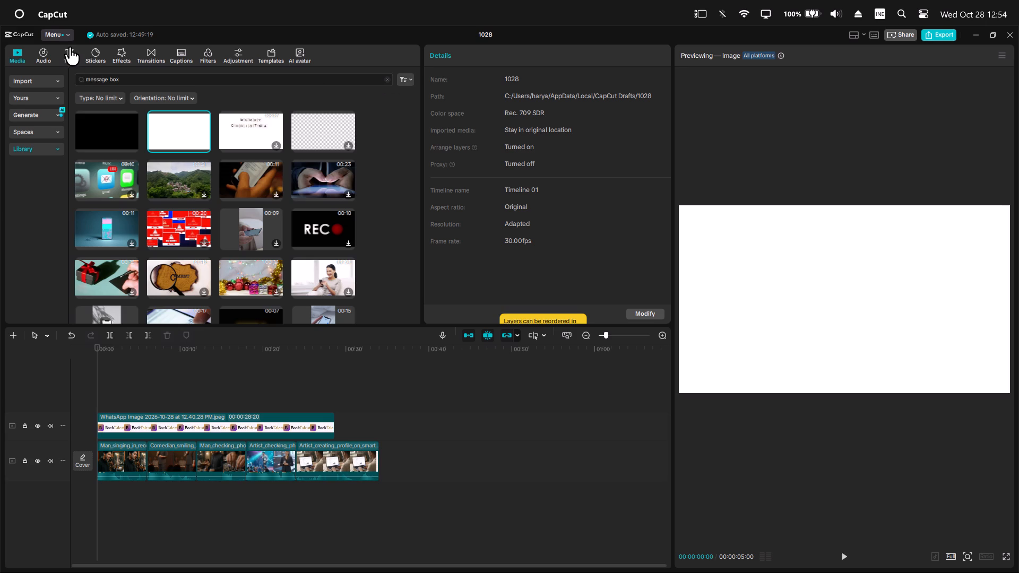
pyautogui.click(68, 54)
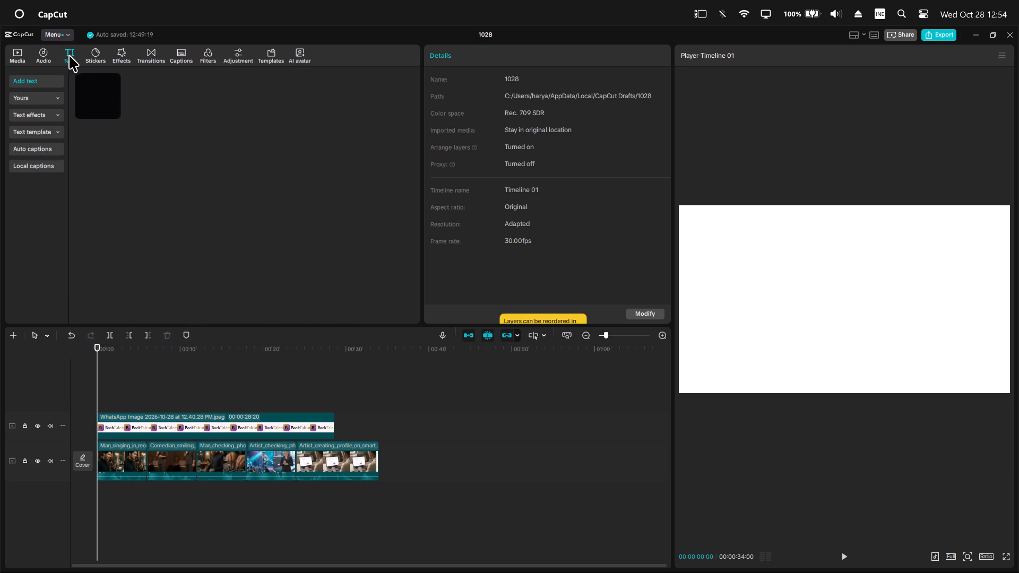
pyautogui.click(46, 131)
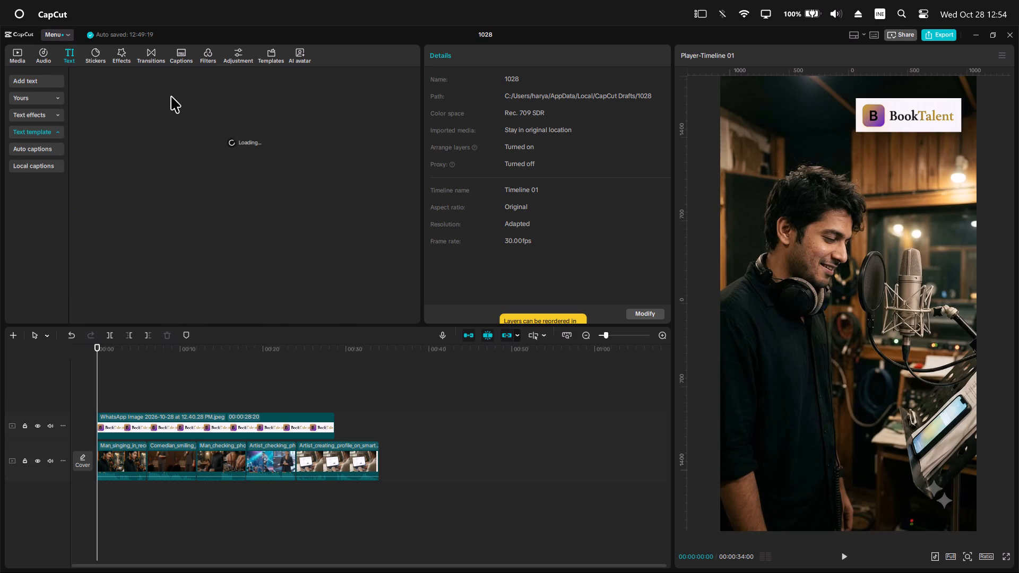
pyautogui.click(161, 84)
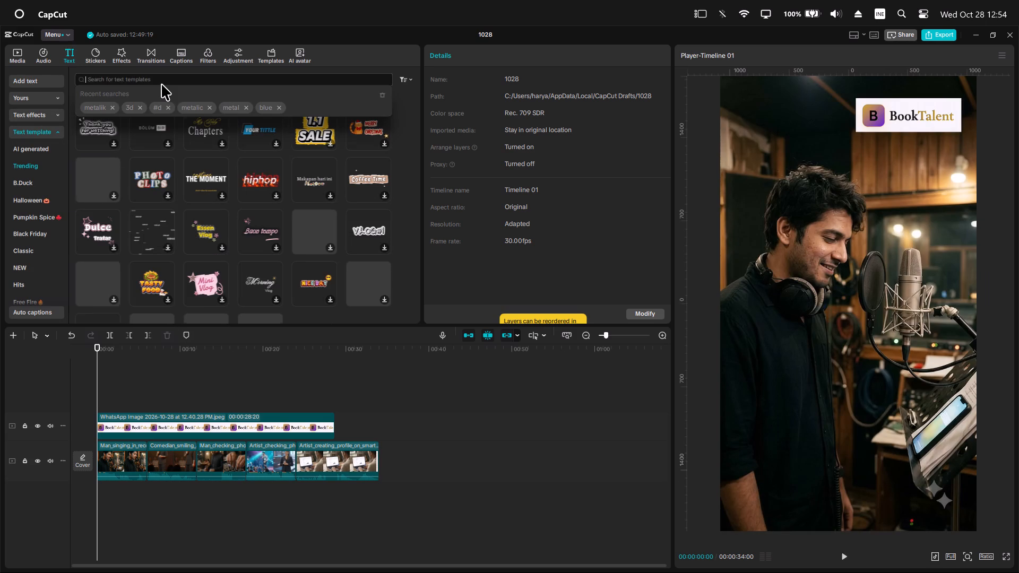
pyautogui.write('message')
pyautogui.press('Return')
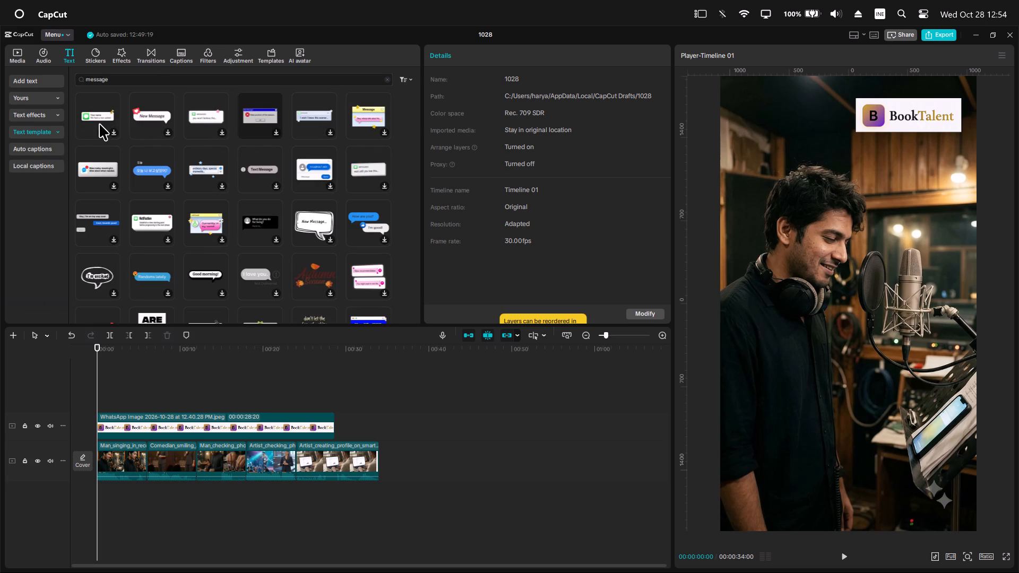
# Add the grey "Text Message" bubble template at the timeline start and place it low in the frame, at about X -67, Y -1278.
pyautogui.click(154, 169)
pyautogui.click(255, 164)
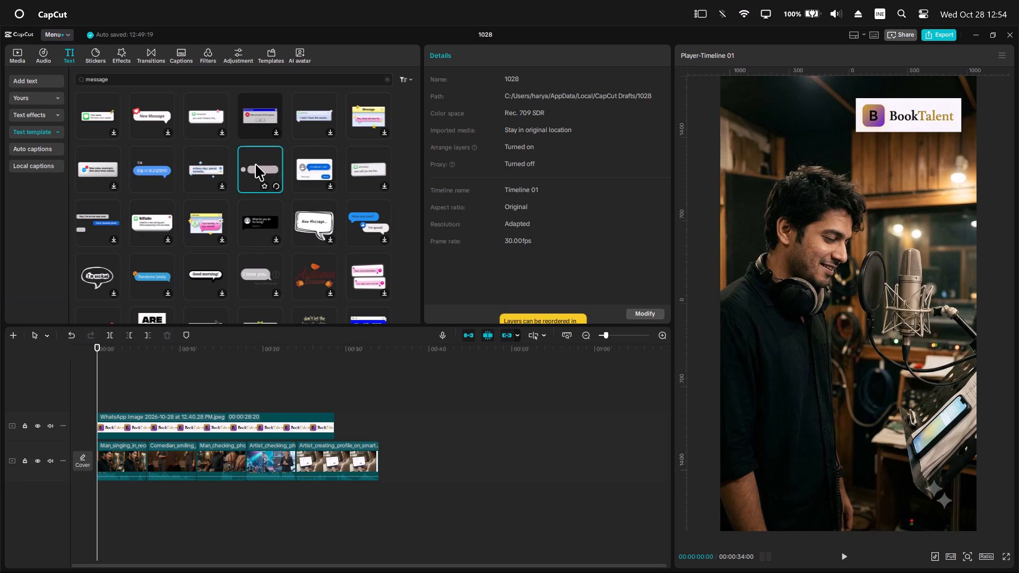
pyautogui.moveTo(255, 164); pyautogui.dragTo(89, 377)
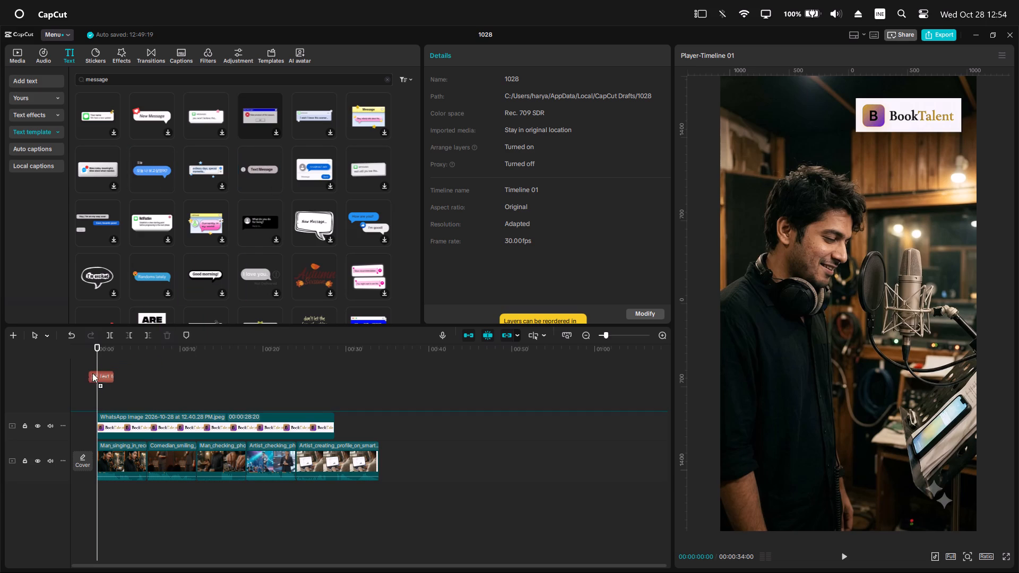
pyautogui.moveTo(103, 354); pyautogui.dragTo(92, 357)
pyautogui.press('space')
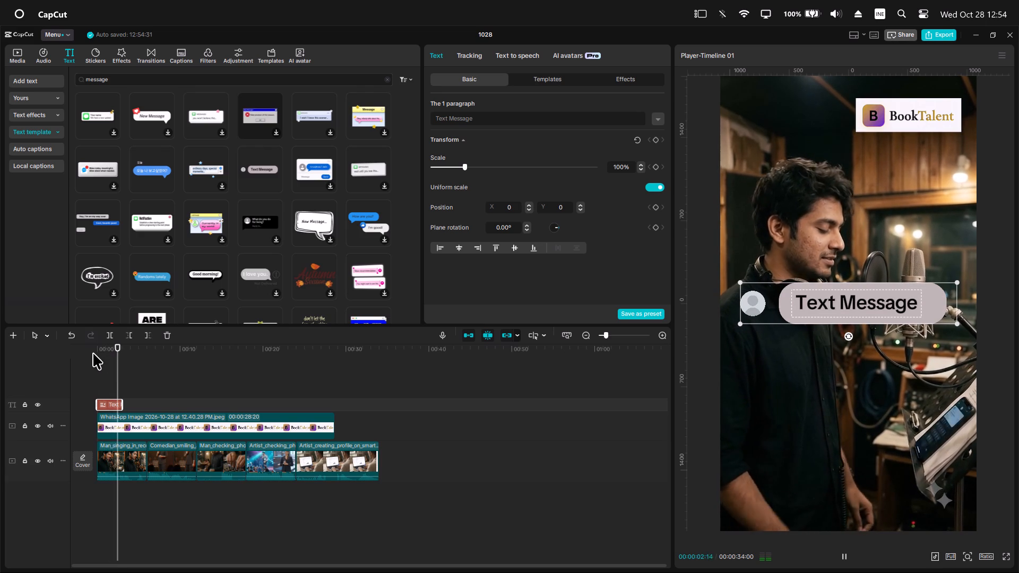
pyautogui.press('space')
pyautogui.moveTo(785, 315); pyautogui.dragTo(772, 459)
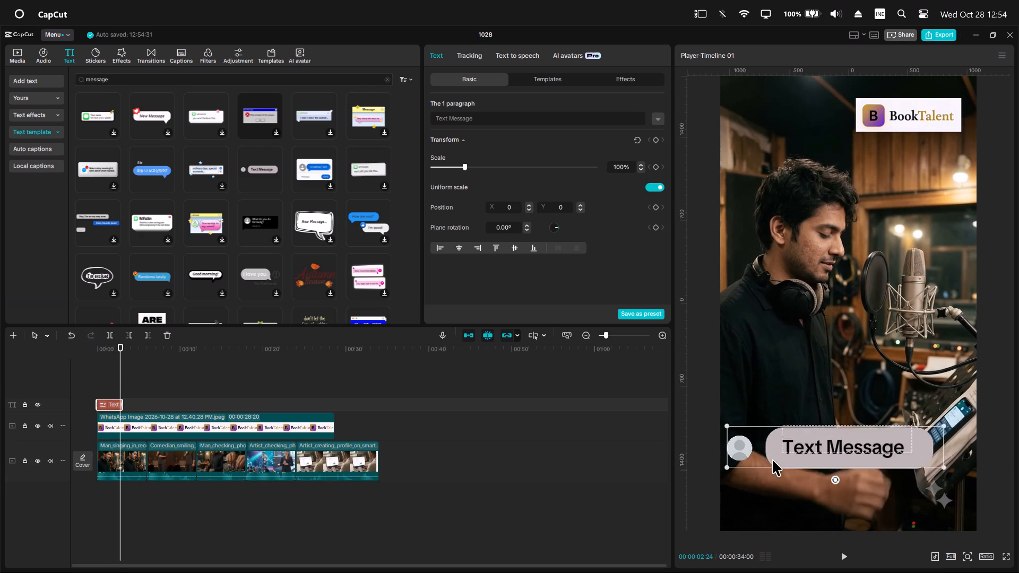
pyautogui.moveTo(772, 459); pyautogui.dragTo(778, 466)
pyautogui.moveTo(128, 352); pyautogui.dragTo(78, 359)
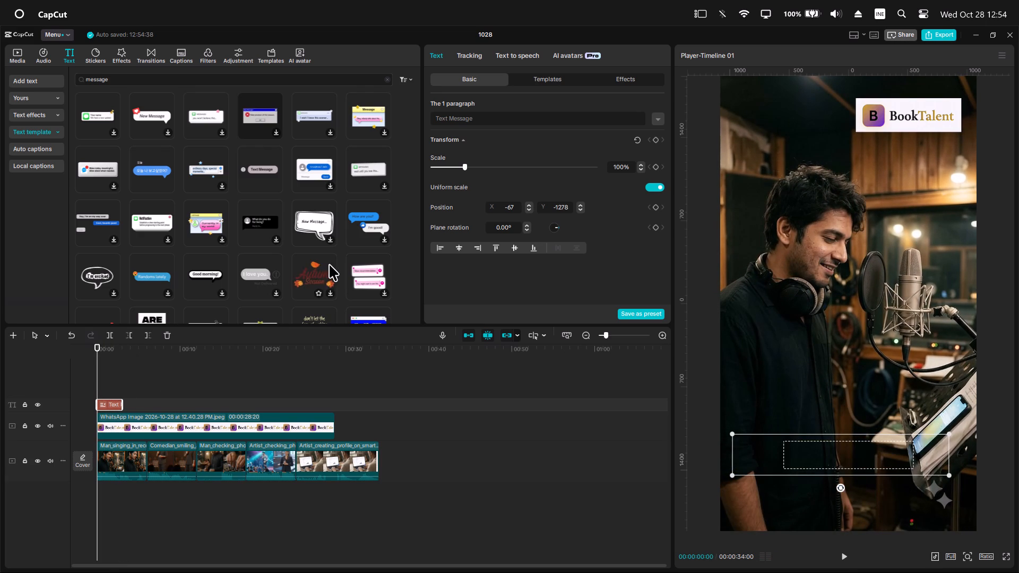
# Add the "You have a message!" text template with the green chat icon at the timeline start and scrub through it.
pyautogui.scroll(-1, 329, 264)
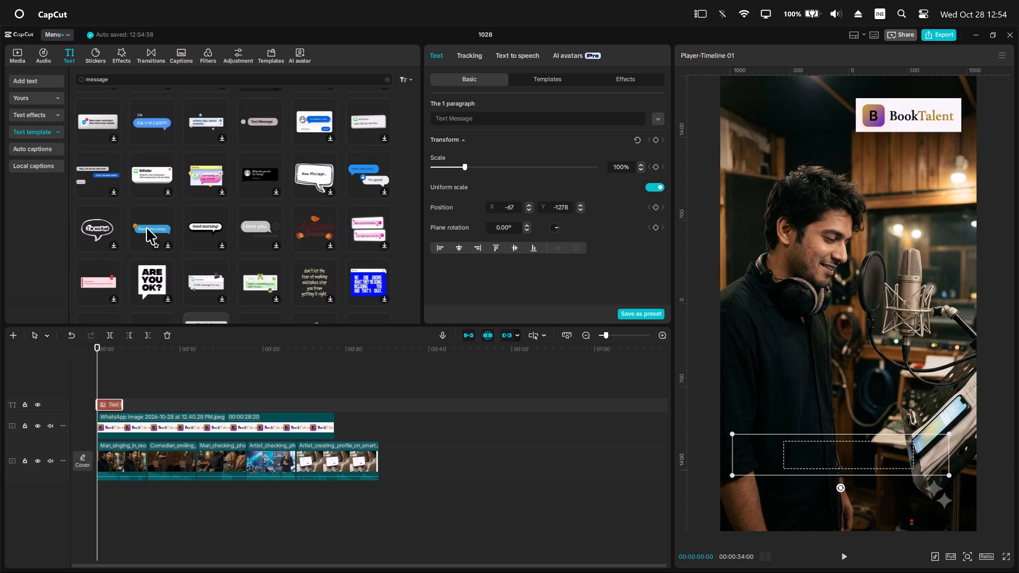
pyautogui.scroll(-2, 206, 229)
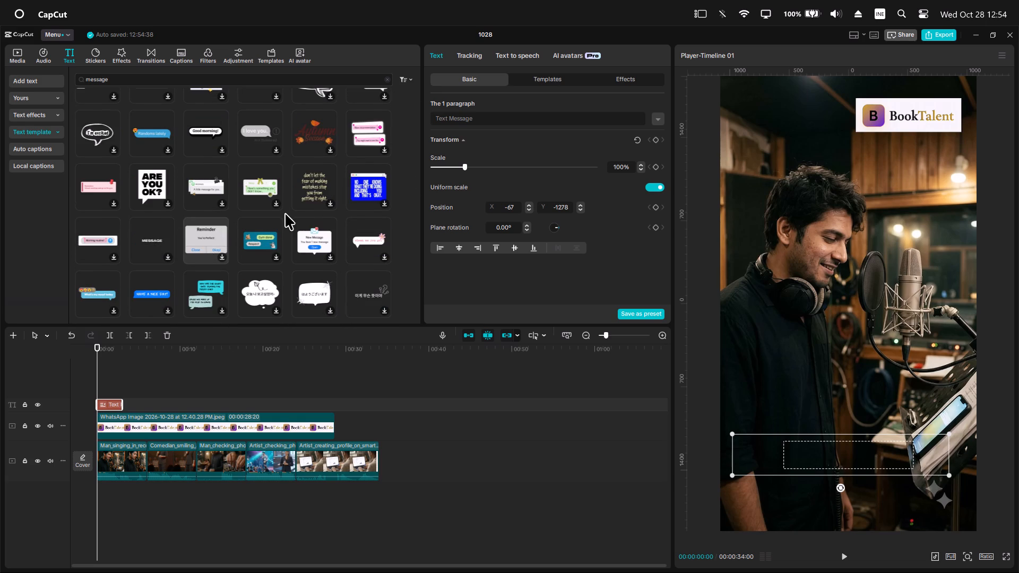
pyautogui.scroll(-1, 285, 213)
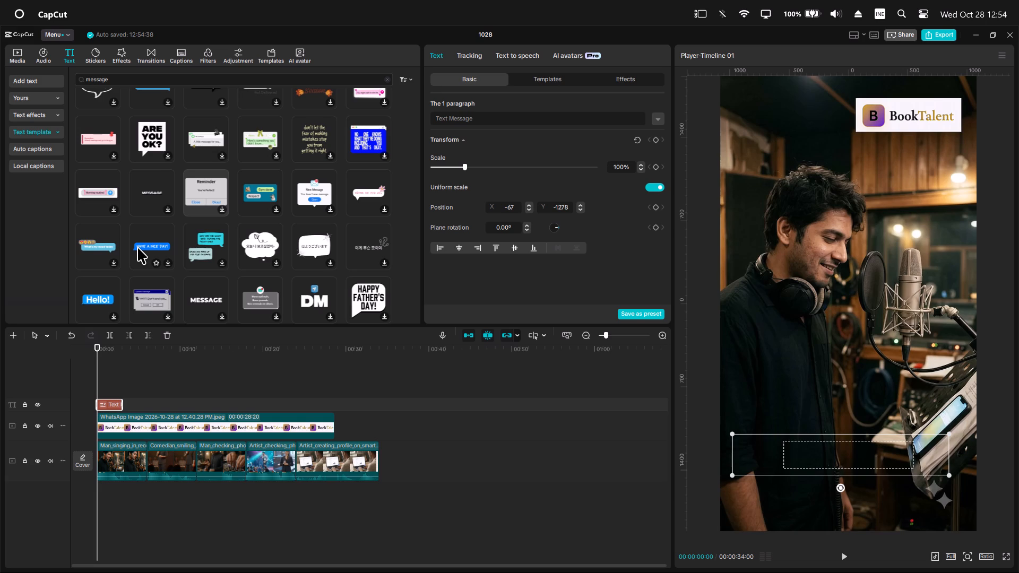
pyautogui.scroll(-2, 137, 247)
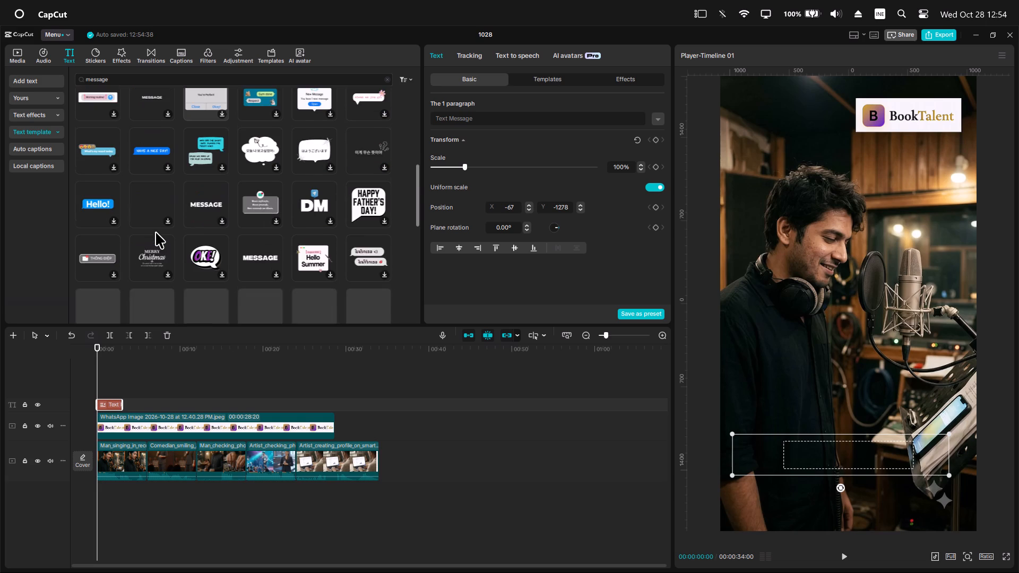
pyautogui.scroll(-2, 156, 232)
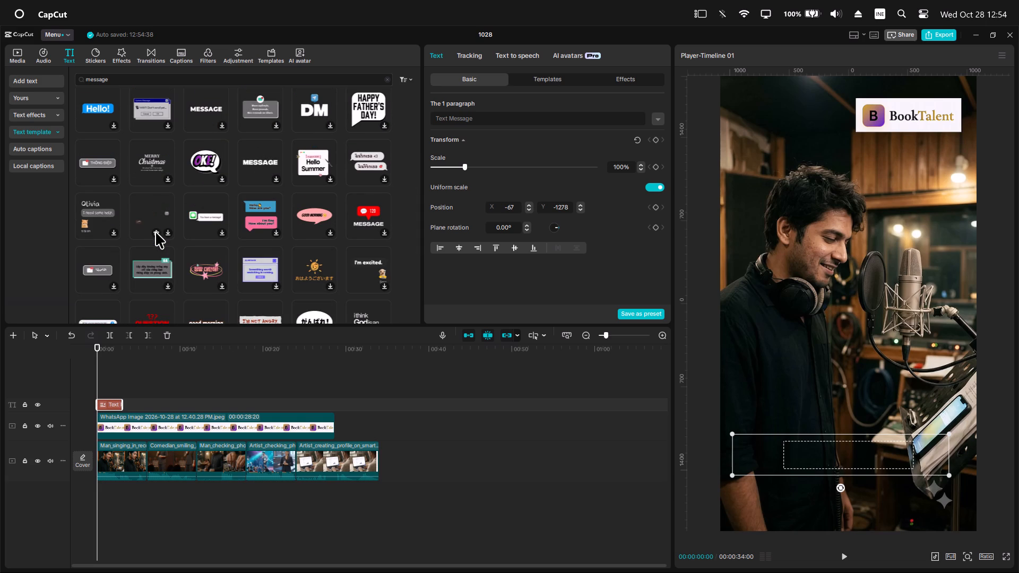
pyautogui.click(203, 212)
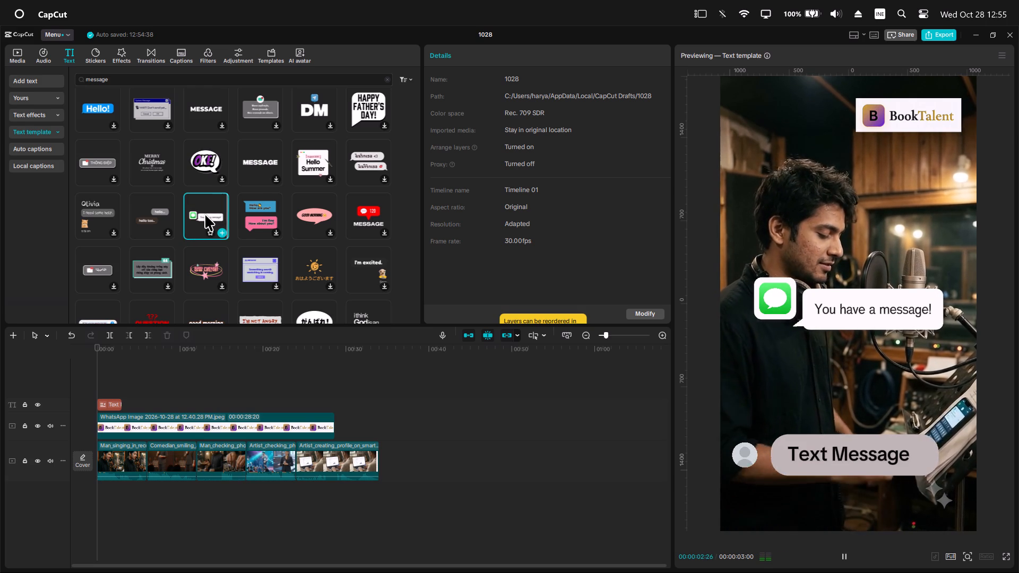
pyautogui.moveTo(205, 214); pyautogui.dragTo(69, 373)
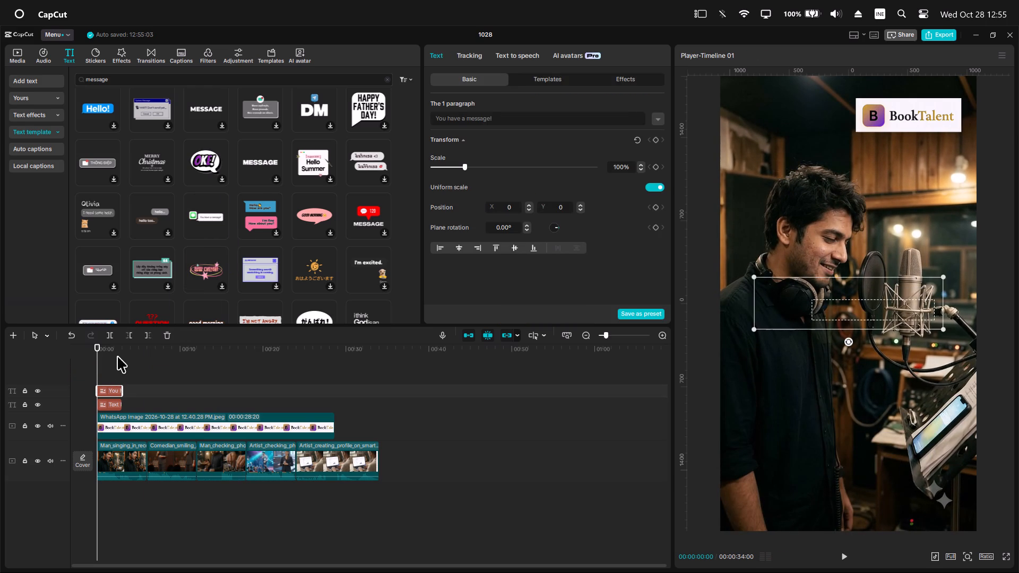
pyautogui.moveTo(98, 351); pyautogui.dragTo(109, 360)
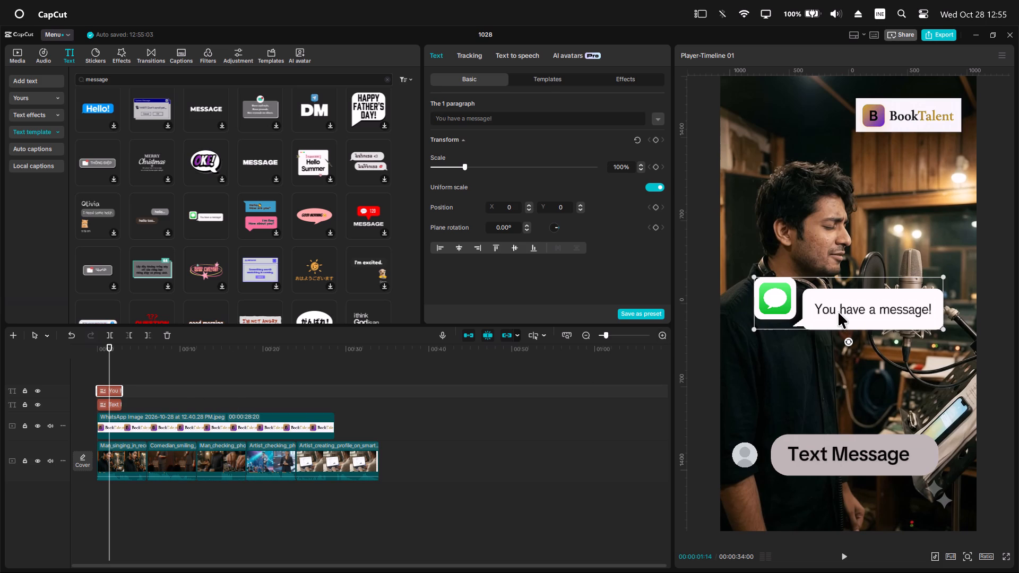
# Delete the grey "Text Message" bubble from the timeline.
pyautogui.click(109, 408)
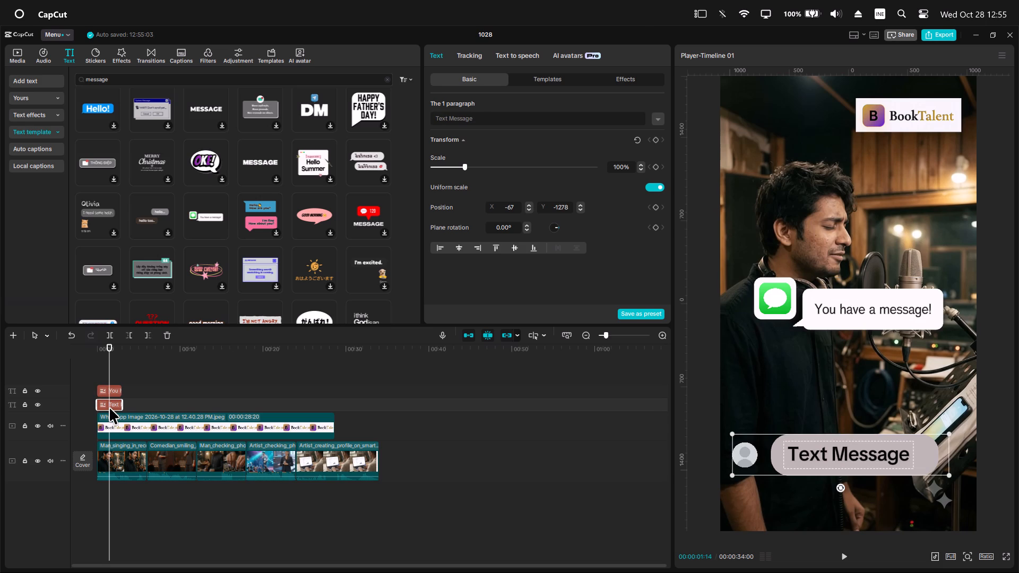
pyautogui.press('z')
# Move the "You have a message!" bubble low in the frame, at about X -152, Y -1081, and play it back.
pyautogui.click(105, 401)
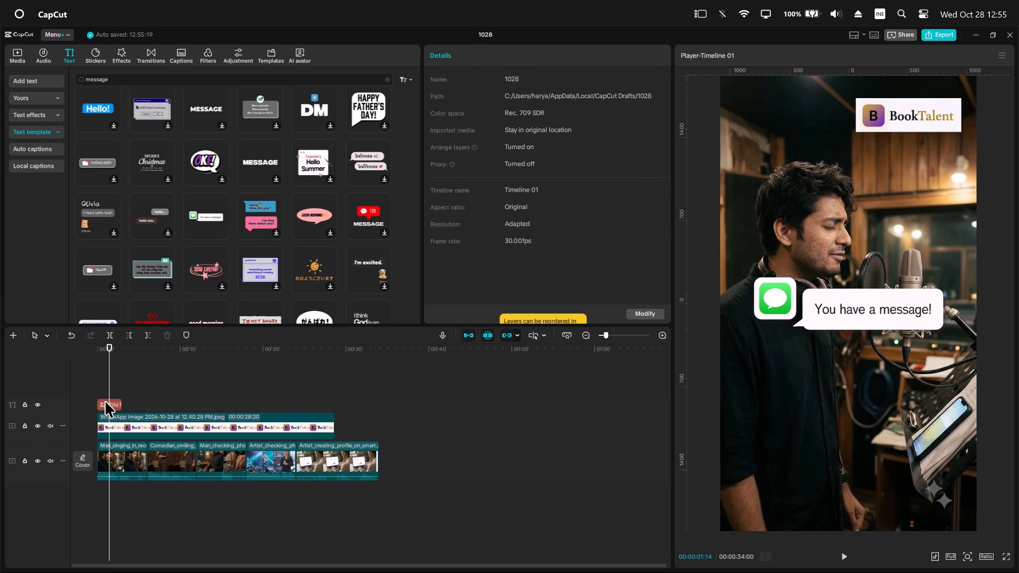
pyautogui.moveTo(831, 309); pyautogui.dragTo(813, 438)
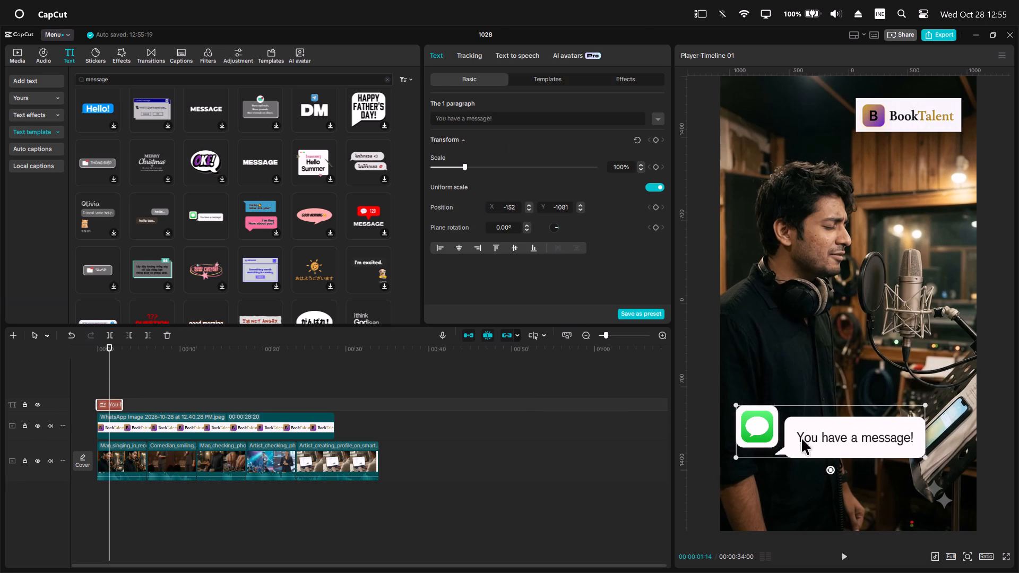
pyautogui.press('space')
pyautogui.press('space')
pyautogui.moveTo(122, 352); pyautogui.dragTo(77, 360)
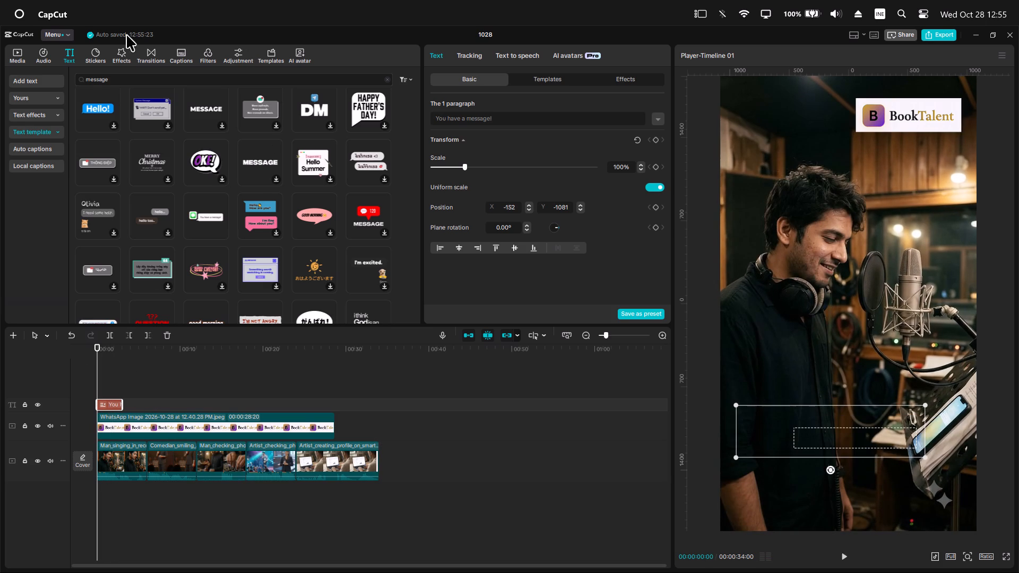
# Search the sound effects for "notification tune" and add "Incoming call or notification sound such as chain and mail" at the timeline start.
pyautogui.click(45, 48)
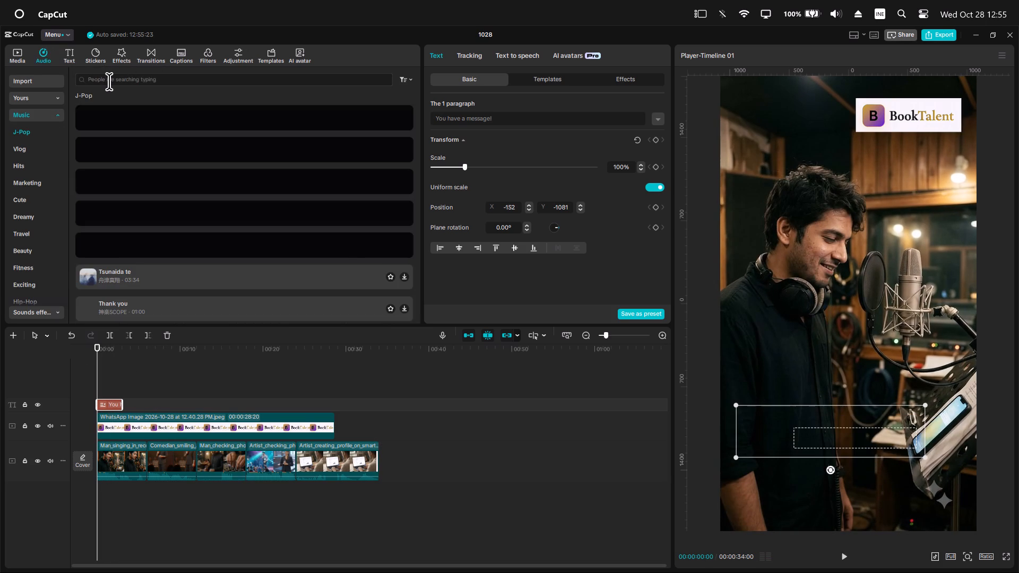
pyautogui.click(57, 116)
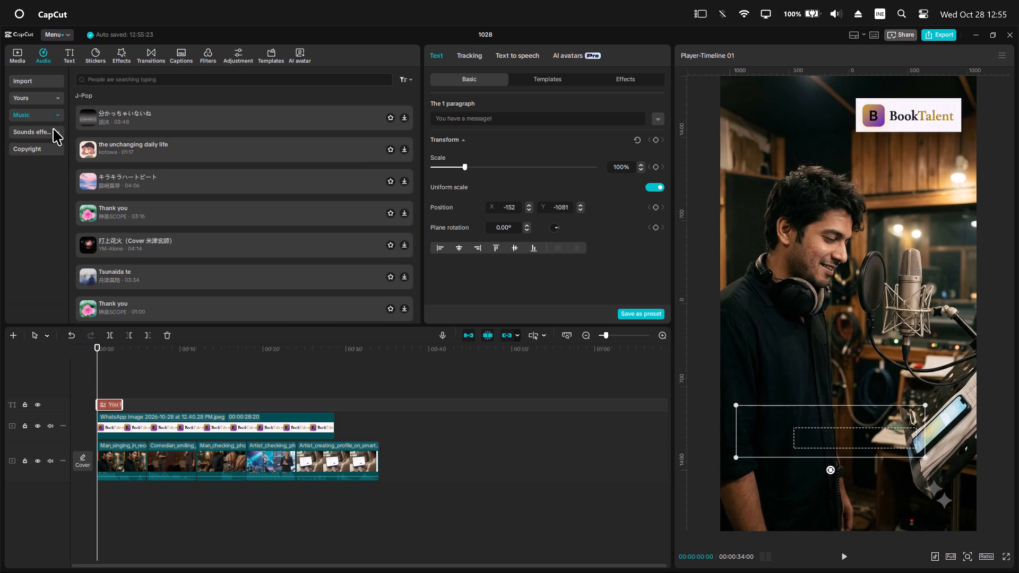
pyautogui.click(53, 128)
pyautogui.click(117, 81)
pyautogui.write('nt')
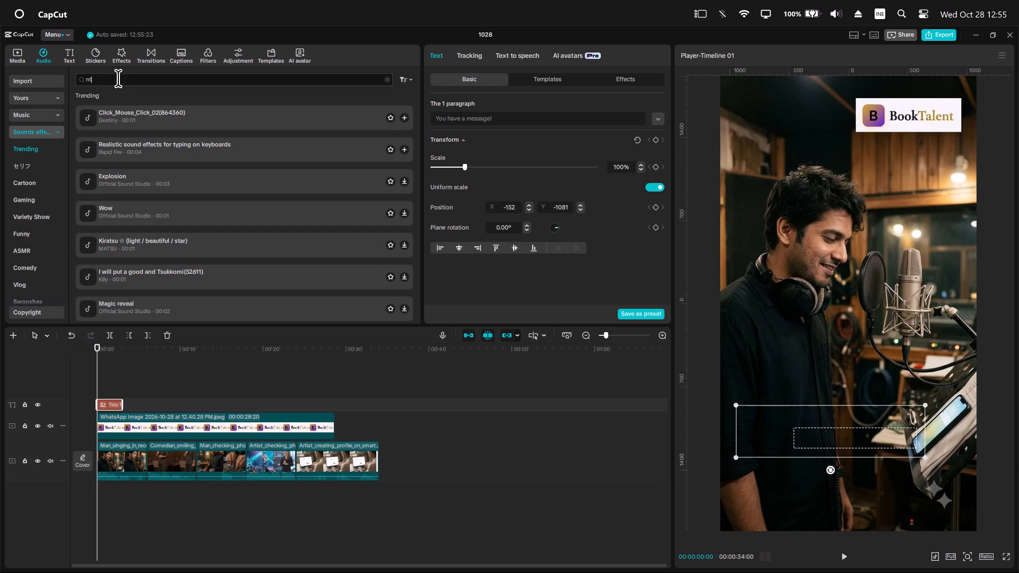
pyautogui.press('BackSpace')
pyautogui.write('otification tune')
pyautogui.press('Return')
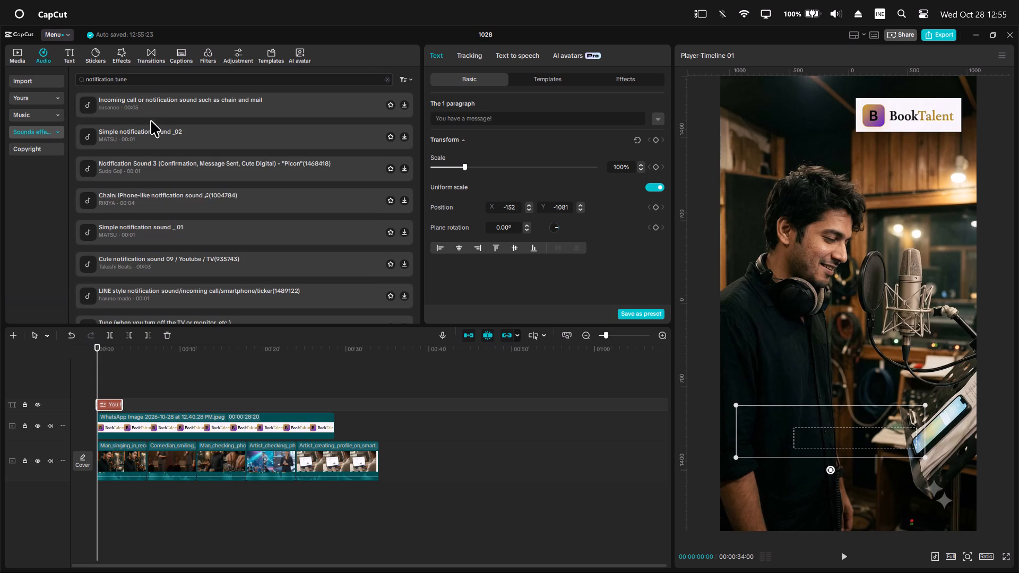
pyautogui.click(93, 108)
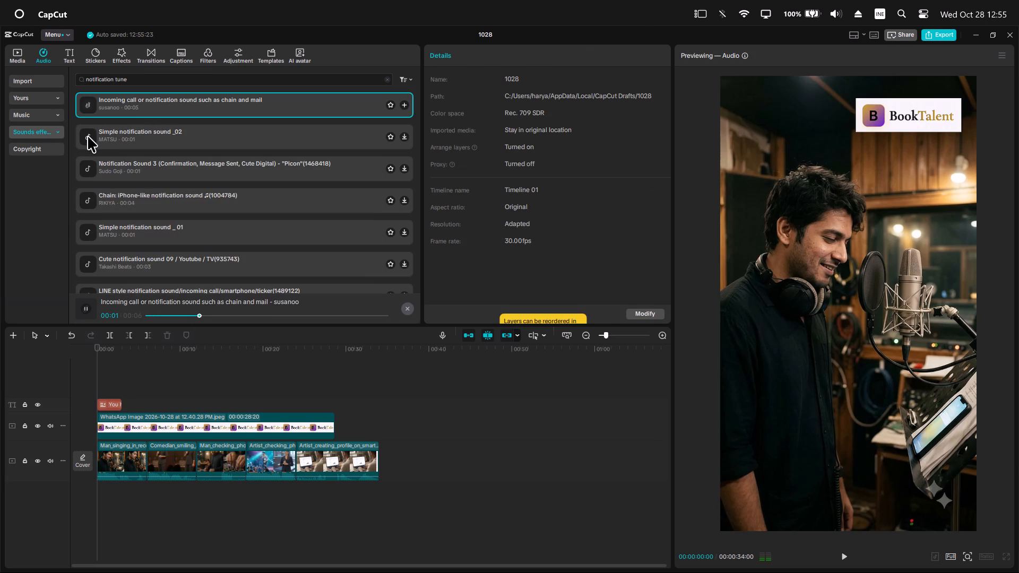
pyautogui.moveTo(110, 98); pyautogui.dragTo(97, 499)
# Mute the main video track and play back the opening with the notification sound.
pyautogui.click(47, 459)
pyautogui.press('space')
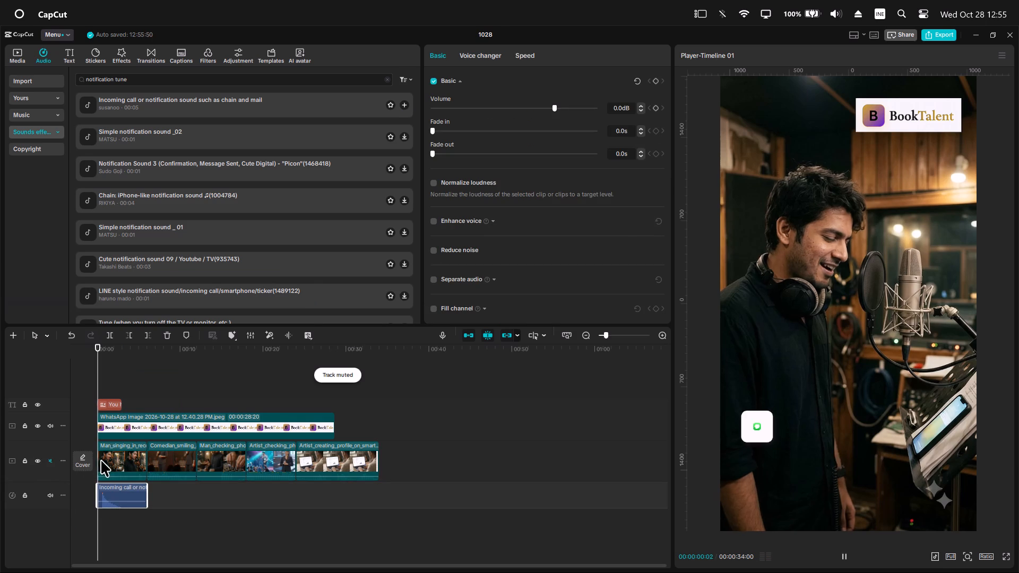
pyautogui.keyDown('ctrl'); pyautogui.scroll(6, 193, 468); pyautogui.keyUp('ctrl')
pyautogui.scroll(5, 202, 449)
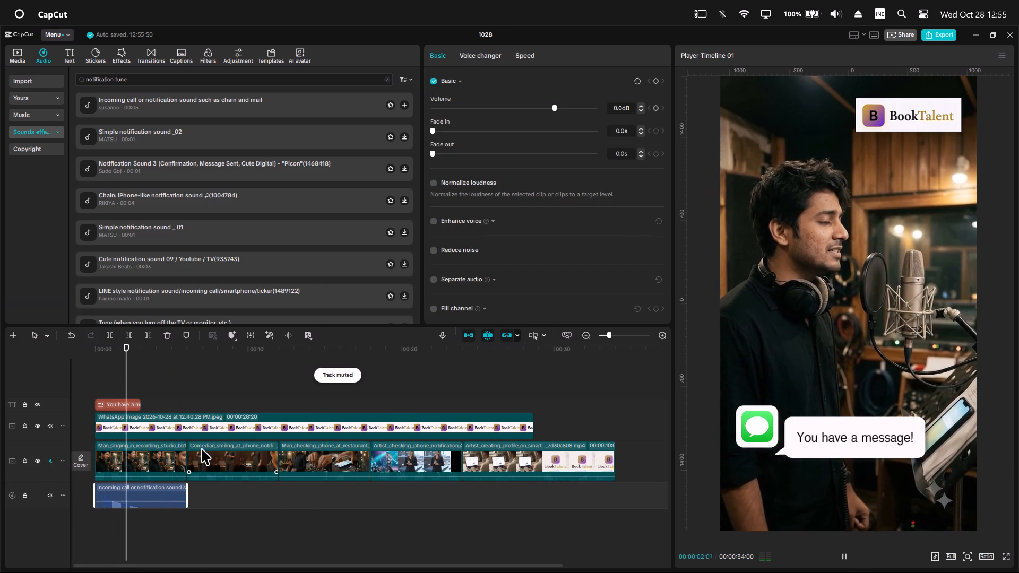
pyautogui.press('space')
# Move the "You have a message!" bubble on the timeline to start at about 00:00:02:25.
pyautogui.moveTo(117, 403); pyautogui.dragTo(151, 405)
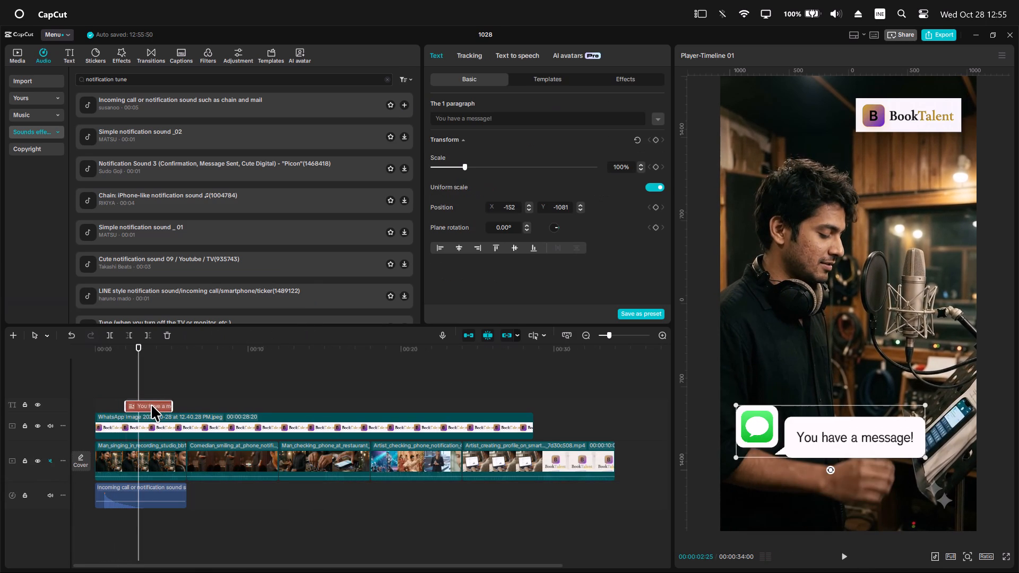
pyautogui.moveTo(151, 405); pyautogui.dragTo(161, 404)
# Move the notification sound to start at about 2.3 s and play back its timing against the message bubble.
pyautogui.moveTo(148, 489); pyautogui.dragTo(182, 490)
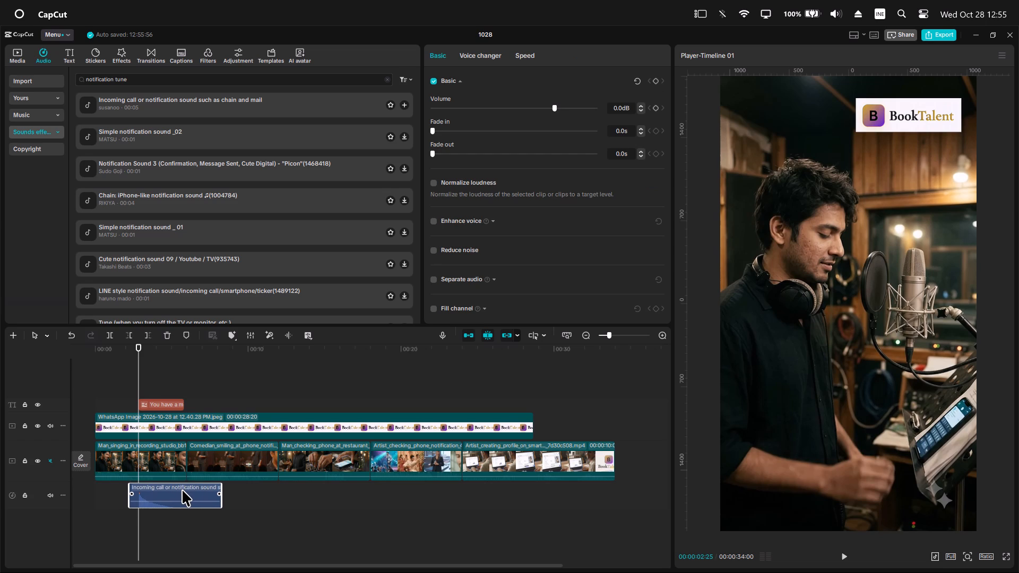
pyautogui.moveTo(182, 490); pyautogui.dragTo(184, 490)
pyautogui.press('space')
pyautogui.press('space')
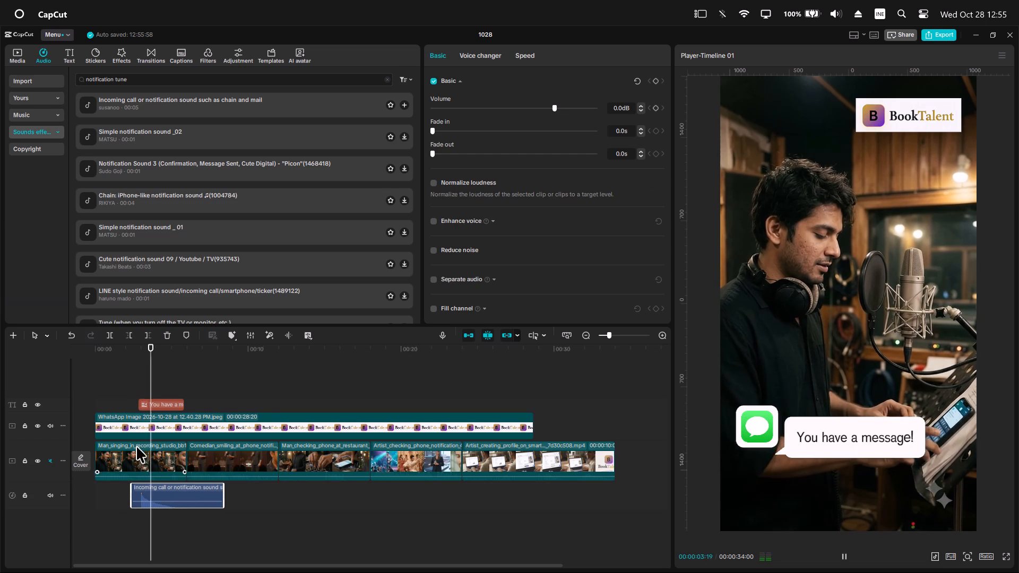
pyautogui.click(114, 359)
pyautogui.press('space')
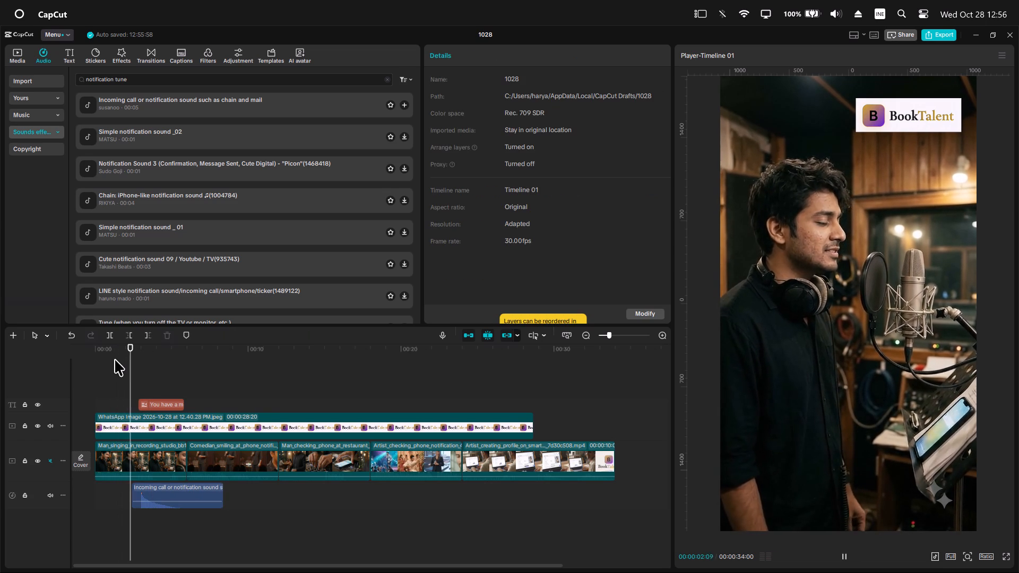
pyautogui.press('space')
# Shift the notification sound earlier to start at about 2 s and play that section back.
pyautogui.keyDown('ctrl'); pyautogui.scroll(5, 167, 479); pyautogui.keyUp('ctrl')
pyautogui.moveTo(138, 359); pyautogui.dragTo(131, 359)
pyautogui.moveTo(155, 496); pyautogui.dragTo(146, 493)
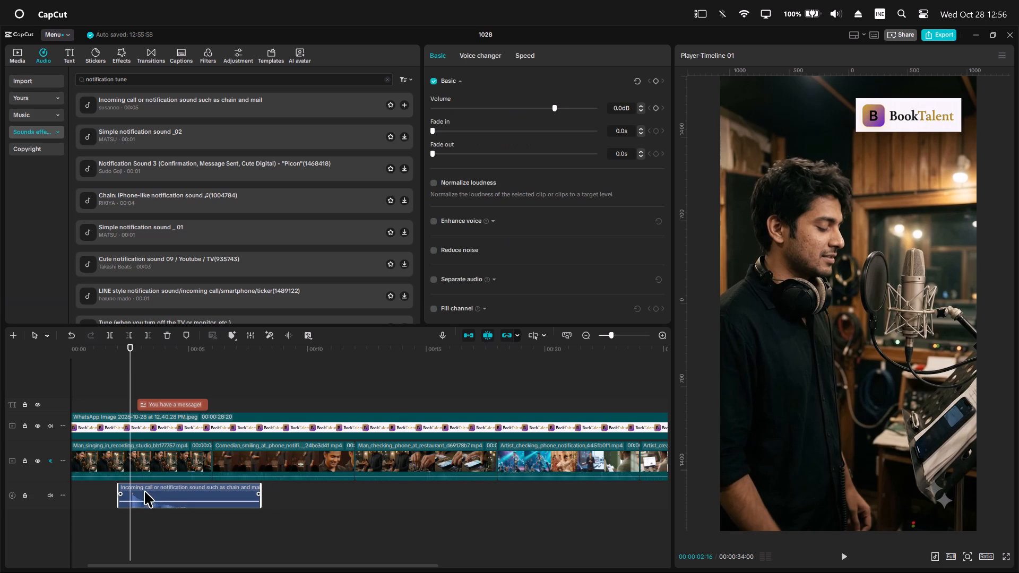
pyautogui.click(103, 351)
pyautogui.press('space')
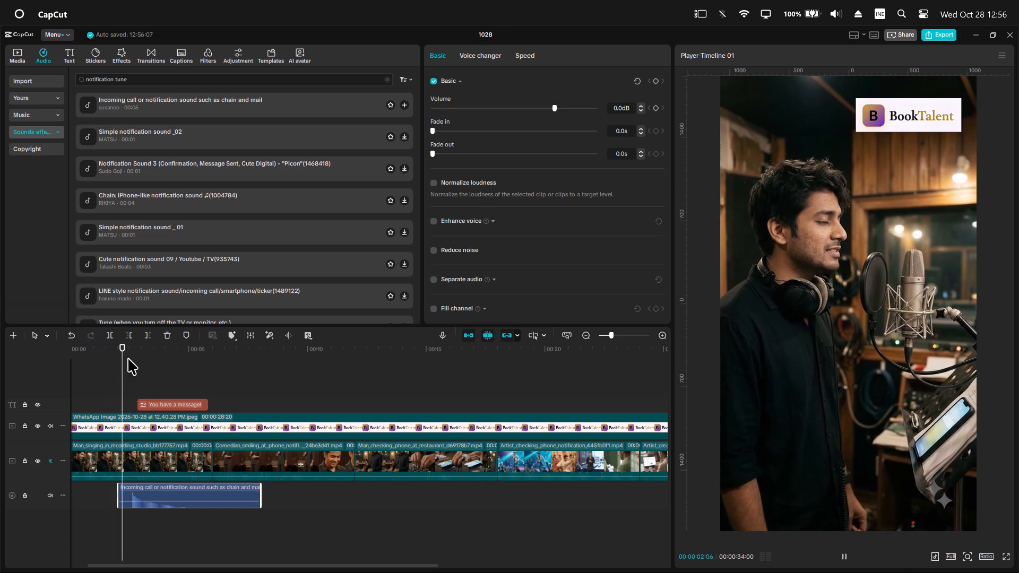
pyautogui.press('space')
# Move the "You have a message!" bubble to start at 00:00:02:16, in line with the notification sound's peak.
pyautogui.moveTo(145, 362); pyautogui.dragTo(129, 366)
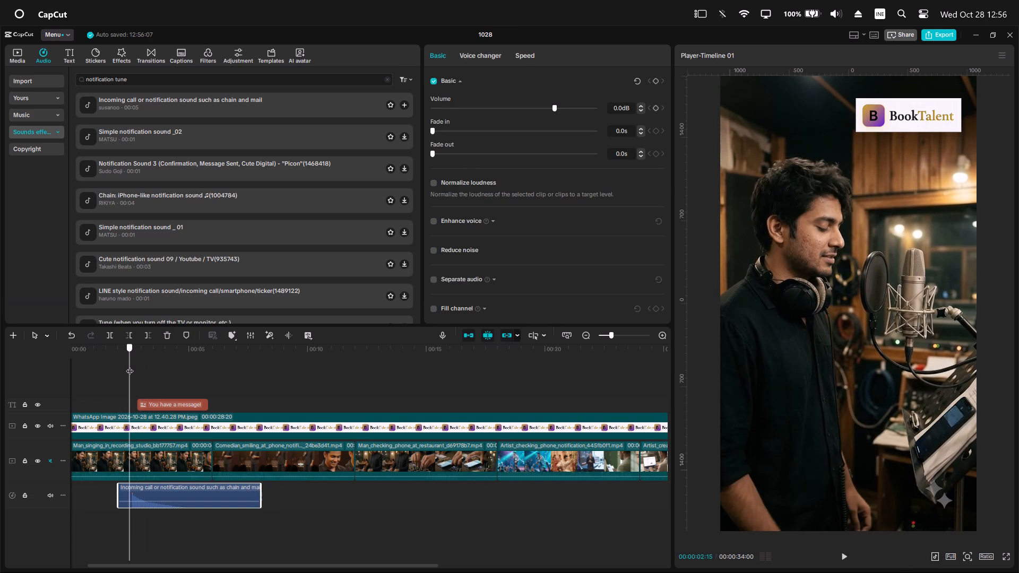
pyautogui.moveTo(129, 366); pyautogui.dragTo(131, 366)
pyautogui.moveTo(157, 407); pyautogui.dragTo(151, 407)
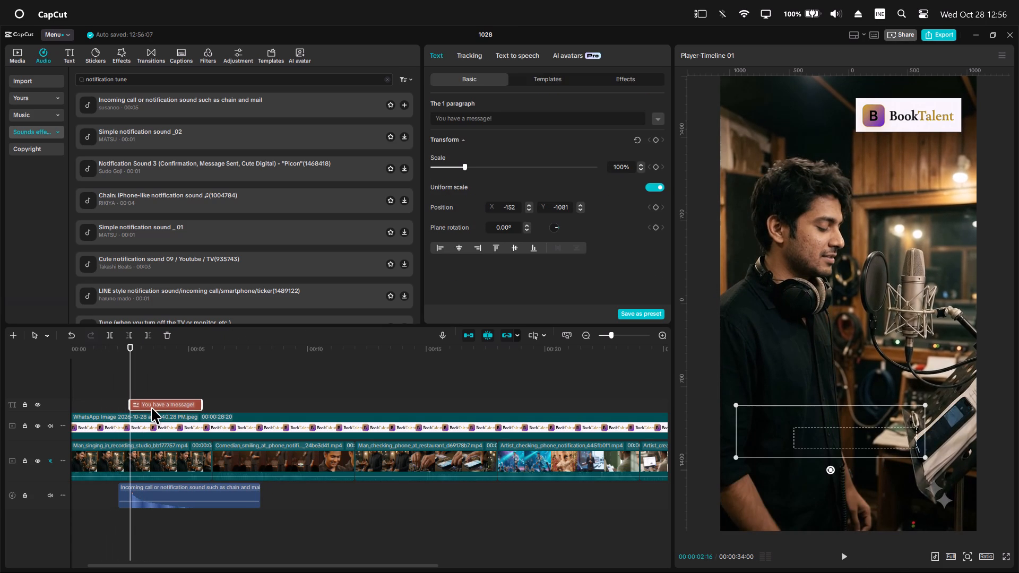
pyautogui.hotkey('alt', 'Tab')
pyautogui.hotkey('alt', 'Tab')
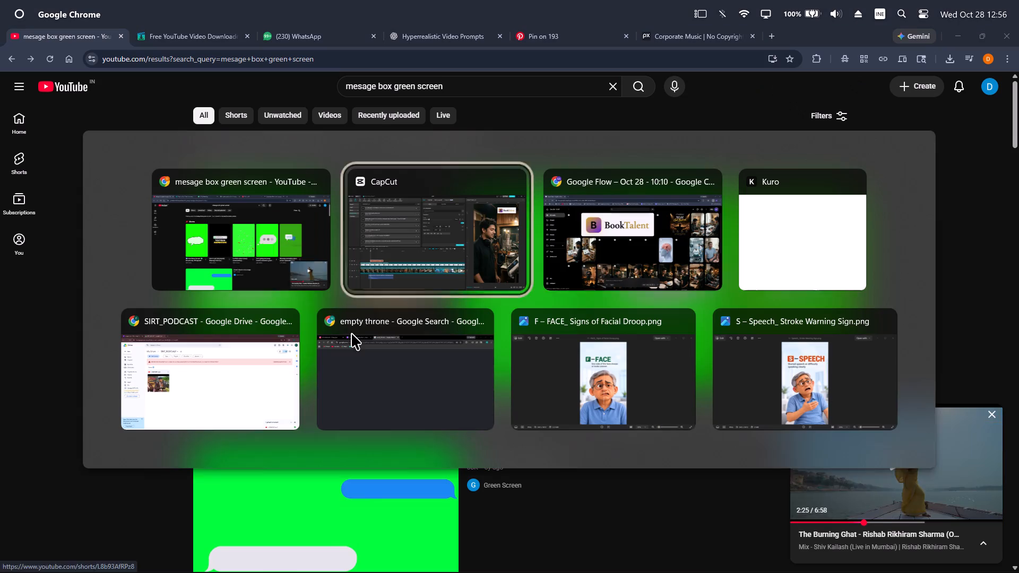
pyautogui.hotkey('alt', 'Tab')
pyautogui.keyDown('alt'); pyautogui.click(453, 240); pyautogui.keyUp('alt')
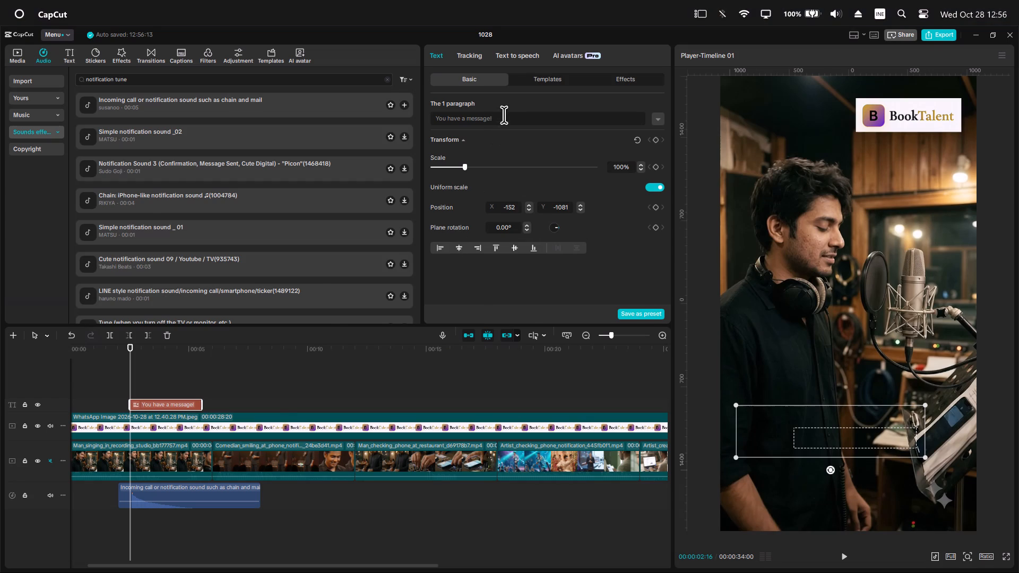
# Switch to the Chrome window with YouTube and open the YouTube home page.
pyautogui.hotkey('alt', 'Tab')
pyautogui.hotkey('alt', 'Tab')
pyautogui.keyDown('alt'); pyautogui.click(385, 196); pyautogui.keyUp('alt')
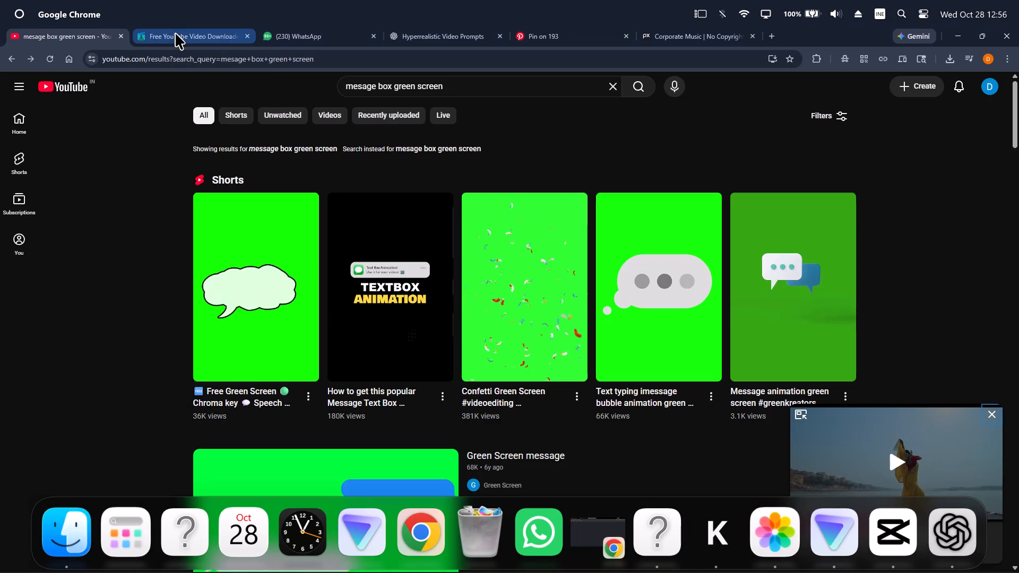
pyautogui.click(24, 115)
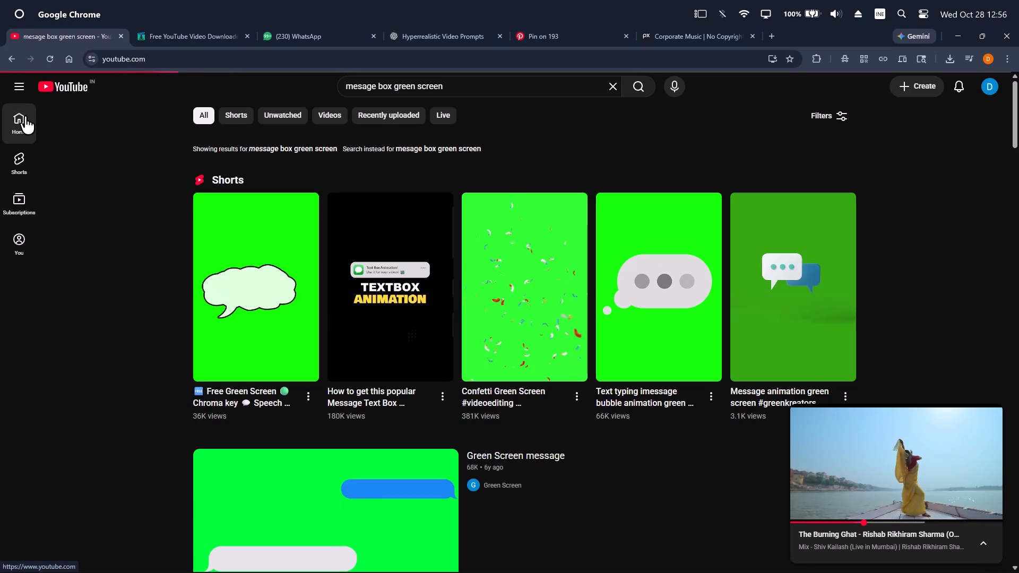
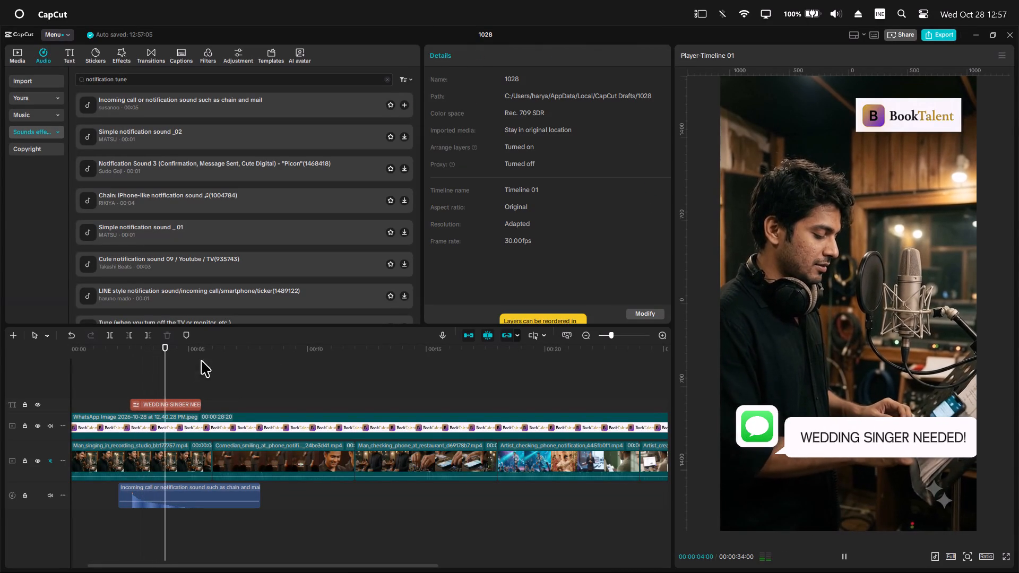
# Scale the "WEDDING SINGER NEEDED!" bubble to 71%, reposition it at X -436, Y -960, and play back the opening clip.
pyautogui.click(186, 405)
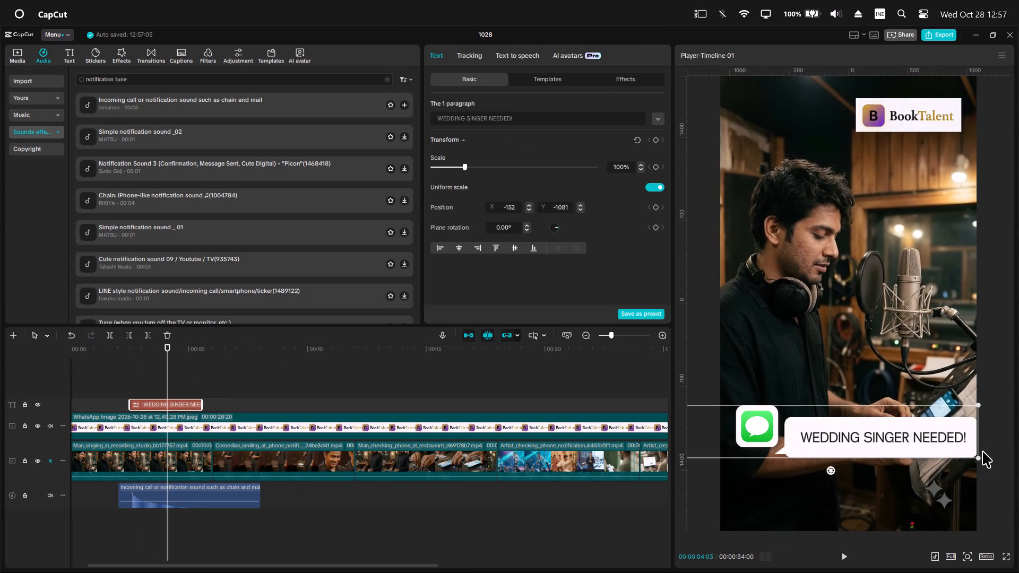
pyautogui.moveTo(975, 458); pyautogui.dragTo(920, 425)
pyautogui.moveTo(919, 426); pyautogui.dragTo(894, 436)
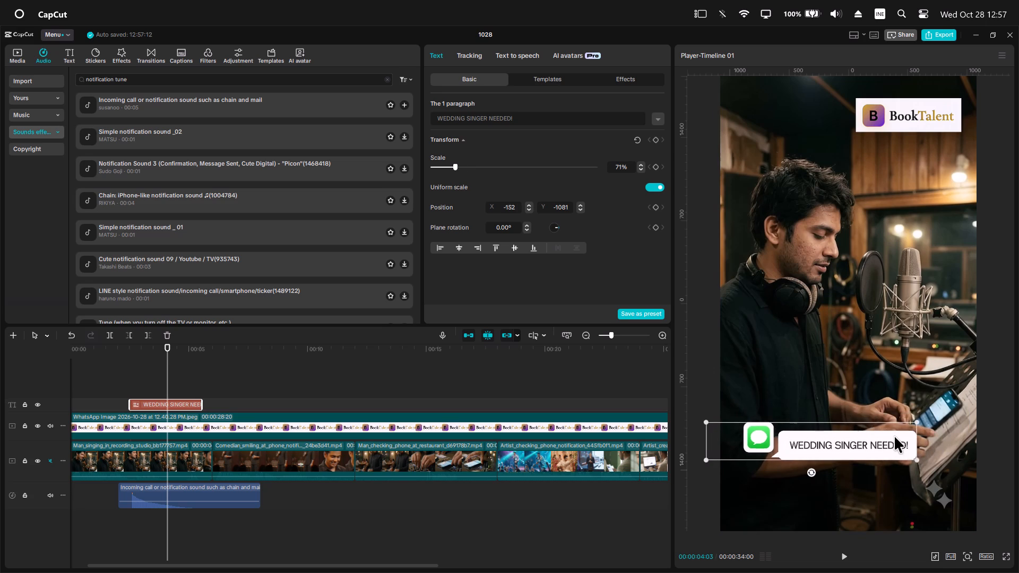
pyautogui.moveTo(894, 436); pyautogui.dragTo(889, 421)
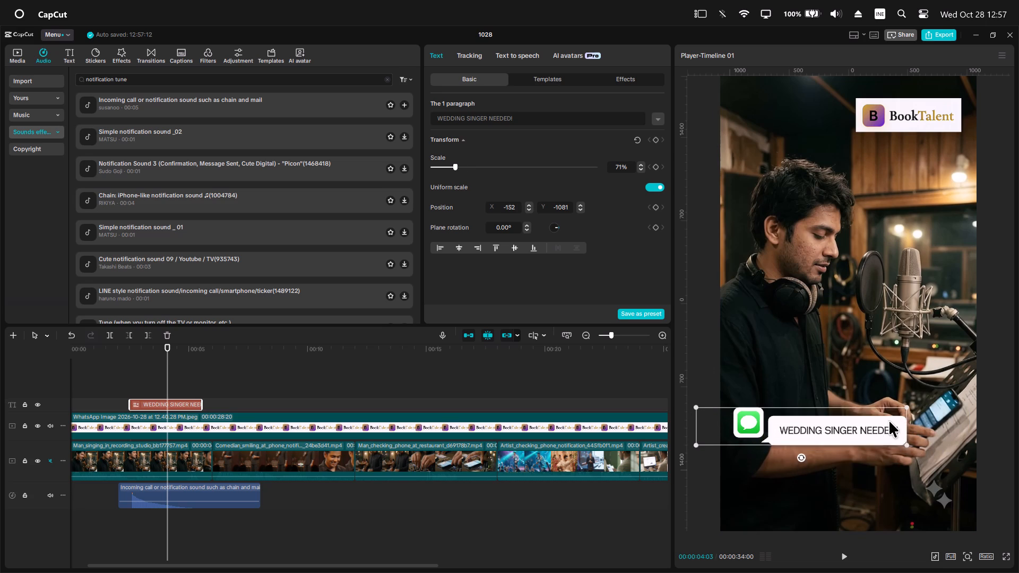
pyautogui.moveTo(889, 421); pyautogui.dragTo(885, 412)
pyautogui.click(103, 361)
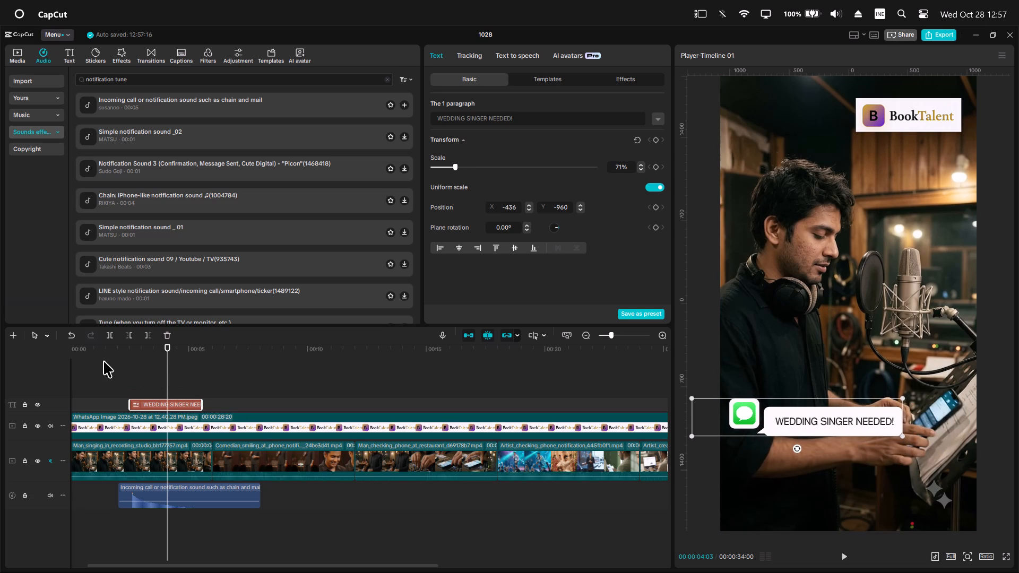
pyautogui.press('space')
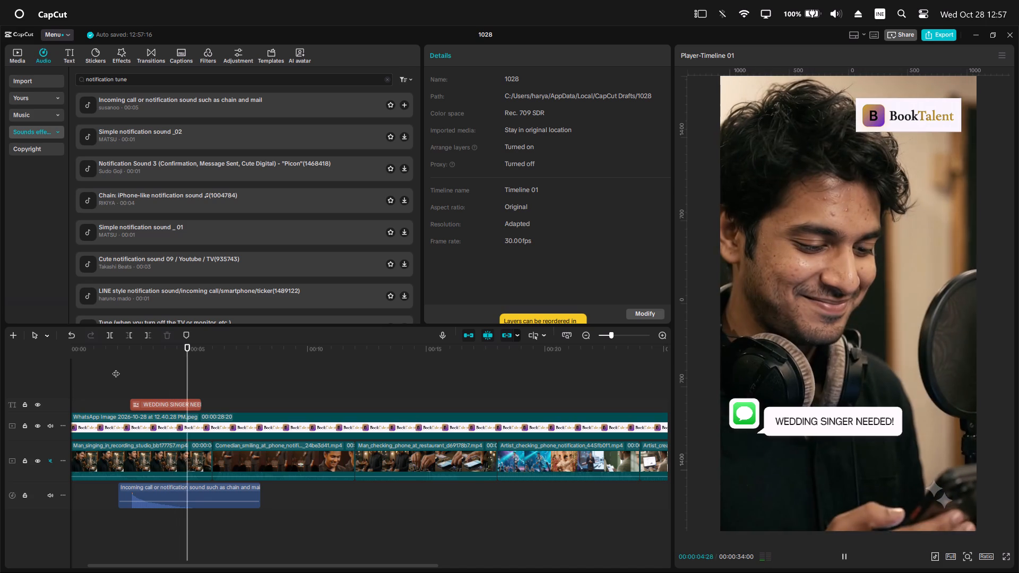
pyautogui.press('space')
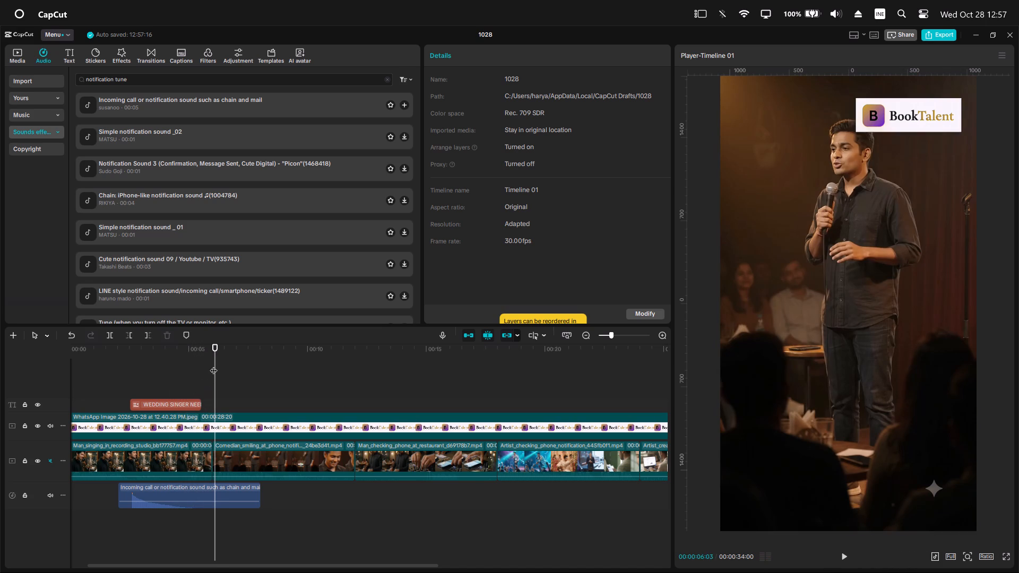
# Extend the "WEDDING SINGER NEEDED!" text clip to end at 00:00:06:00, in line with the end of the first video clip.
pyautogui.click(213, 365)
pyautogui.click(195, 403)
pyautogui.moveTo(199, 403); pyautogui.dragTo(207, 404)
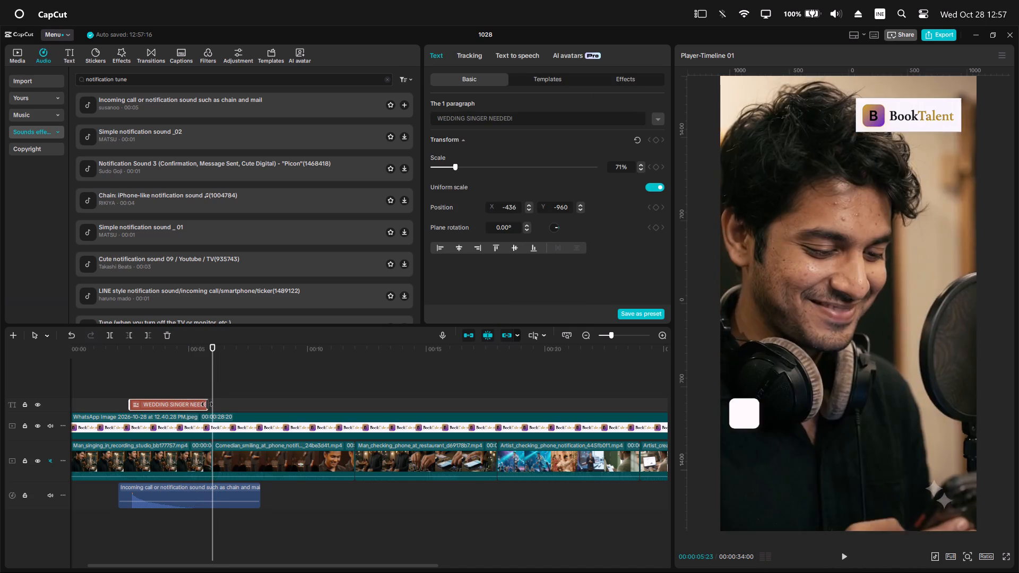
pyautogui.moveTo(207, 404); pyautogui.dragTo(209, 404)
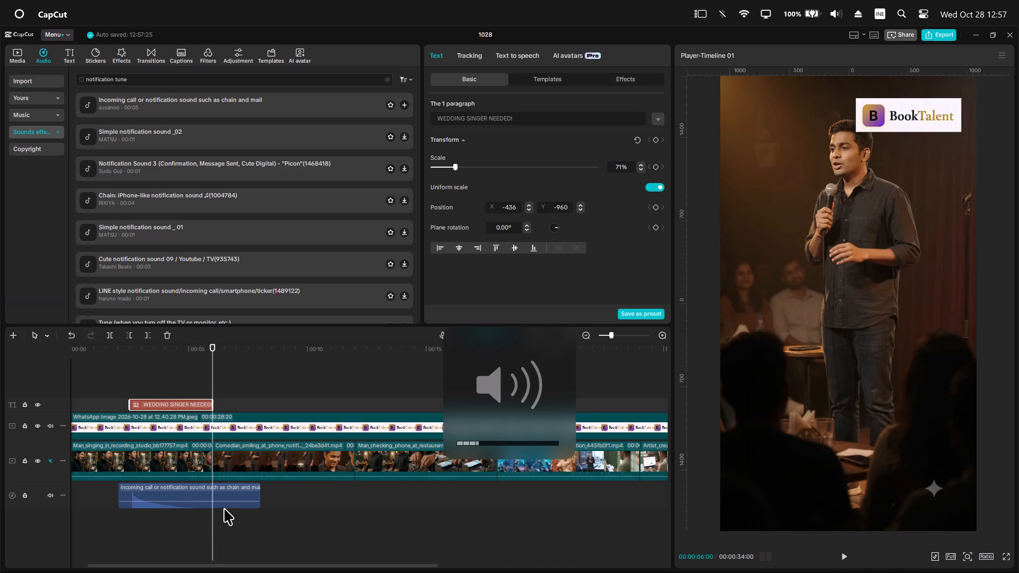
# Trim the end of the notification sound to 00:00:06:00, matching the end of the message text clip.
pyautogui.click(215, 502)
pyautogui.press('w')
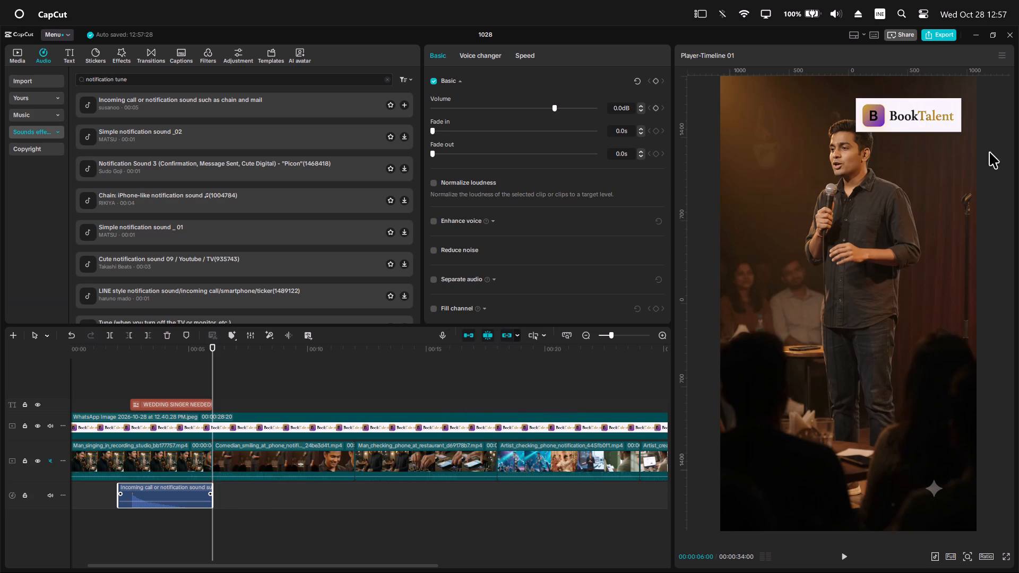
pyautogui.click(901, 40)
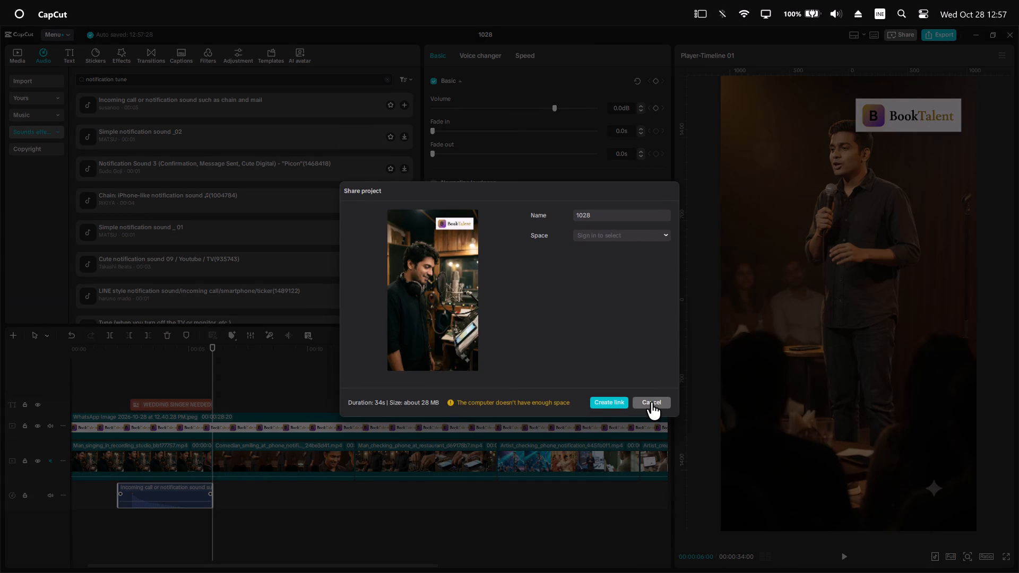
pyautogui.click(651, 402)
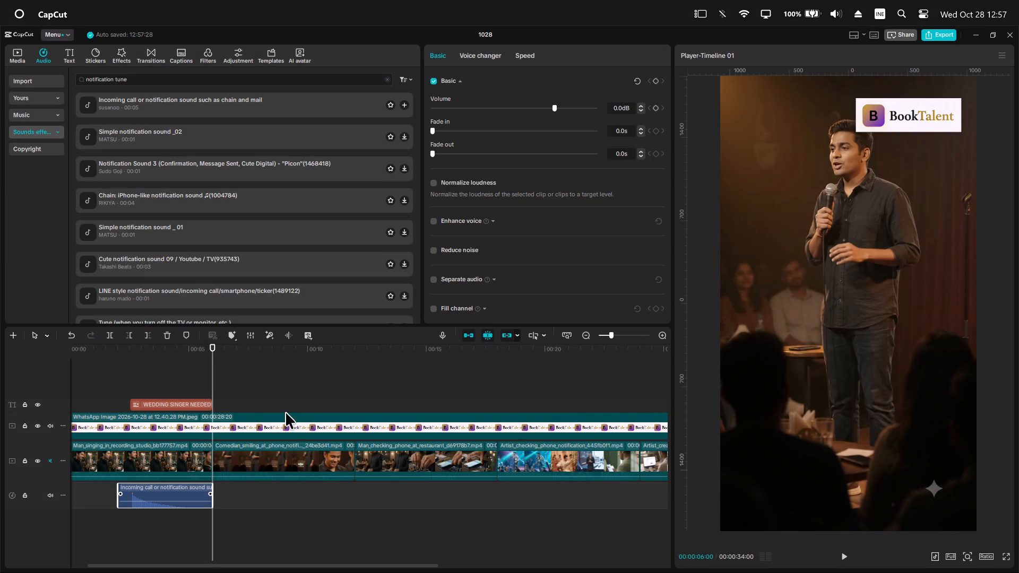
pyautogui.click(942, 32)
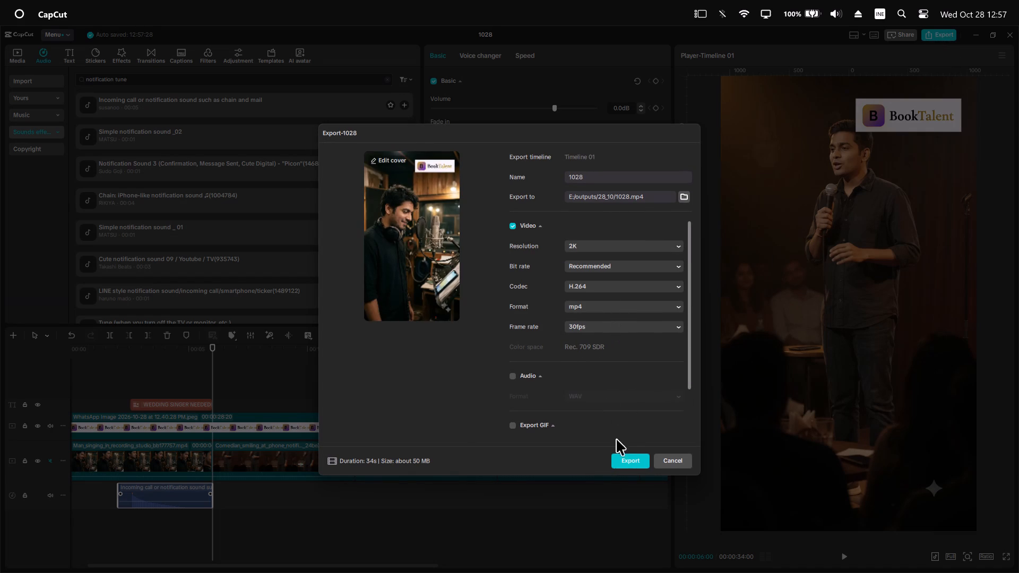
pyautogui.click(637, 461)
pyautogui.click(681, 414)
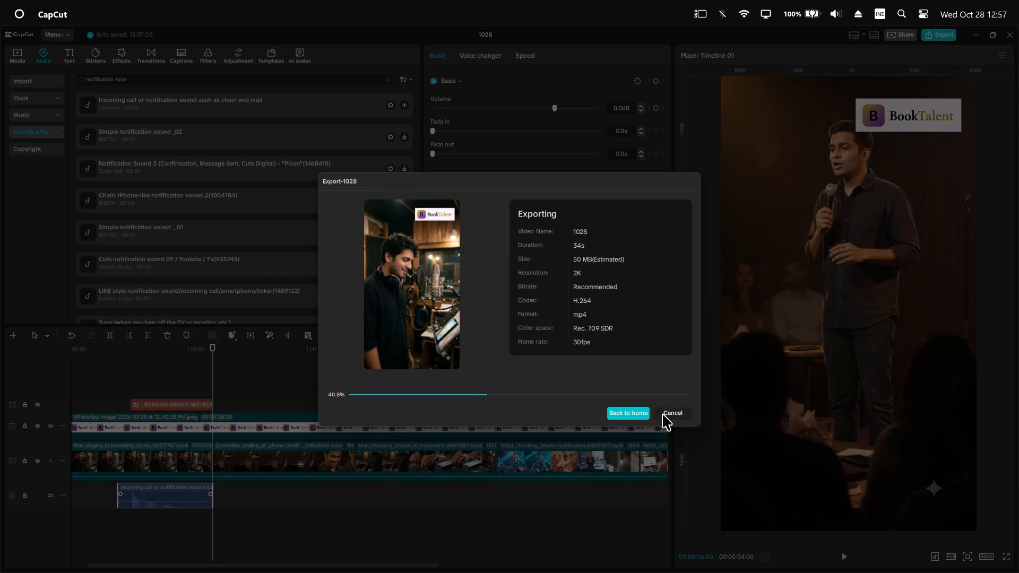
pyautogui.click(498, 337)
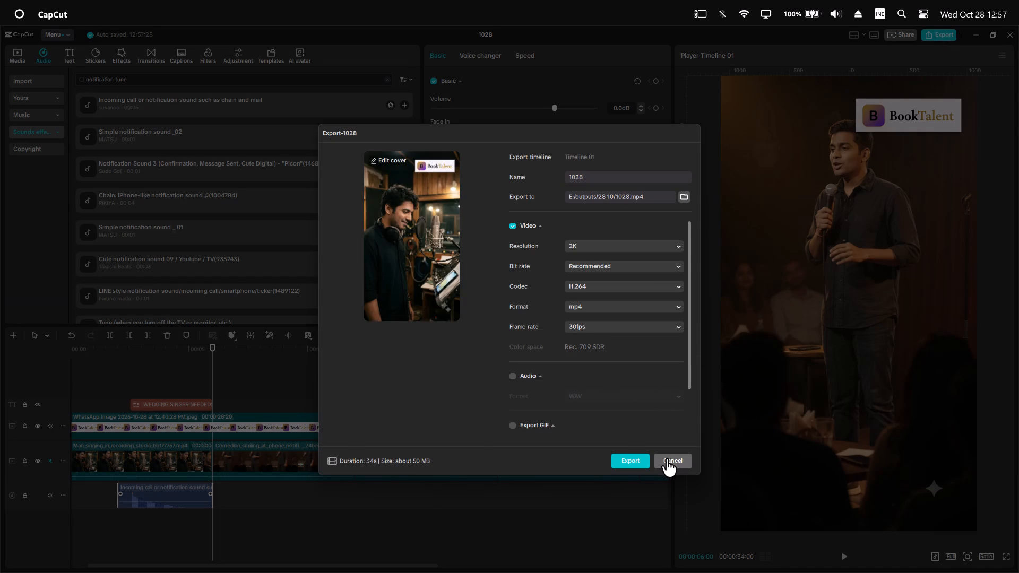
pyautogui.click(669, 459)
# Review the edited video by playing it from the beginning, skipping ahead, and playing on to the BookTalent end logo.
pyautogui.moveTo(165, 356); pyautogui.dragTo(21, 368)
pyautogui.press('space')
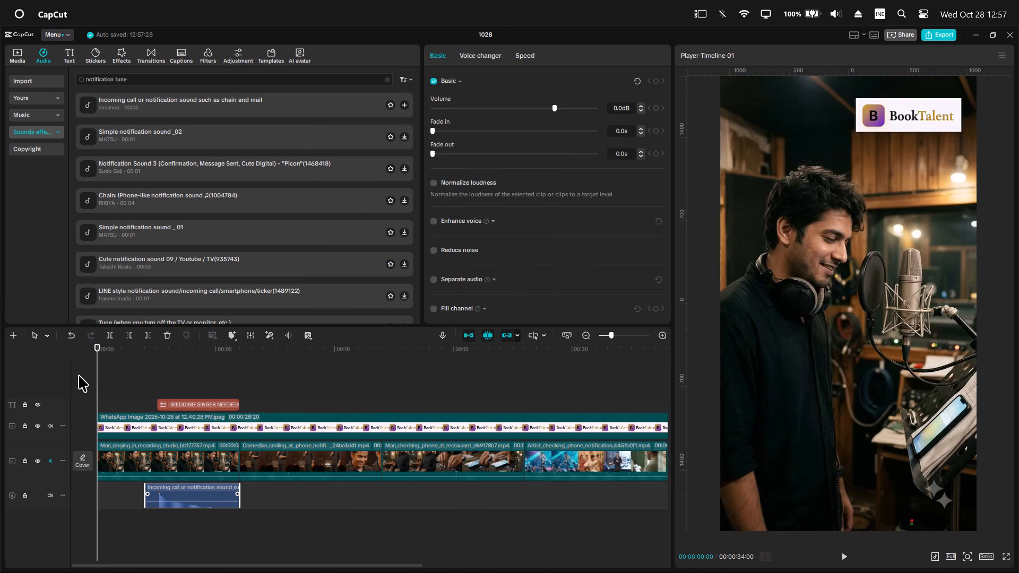
pyautogui.keyDown('ctrl'); pyautogui.scroll(-3, 235, 456); pyautogui.keyUp('ctrl')
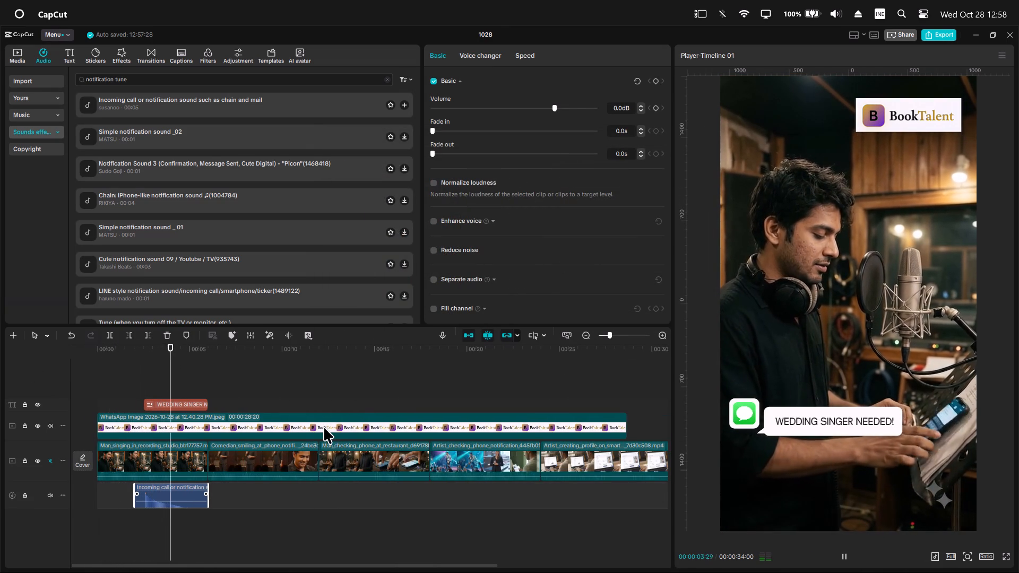
pyautogui.press('space')
pyautogui.click(320, 357)
pyautogui.moveTo(320, 357); pyautogui.dragTo(434, 405)
pyautogui.press('space')
pyautogui.keyDown('ctrl'); pyautogui.scroll(-3, 464, 416); pyautogui.keyUp('ctrl')
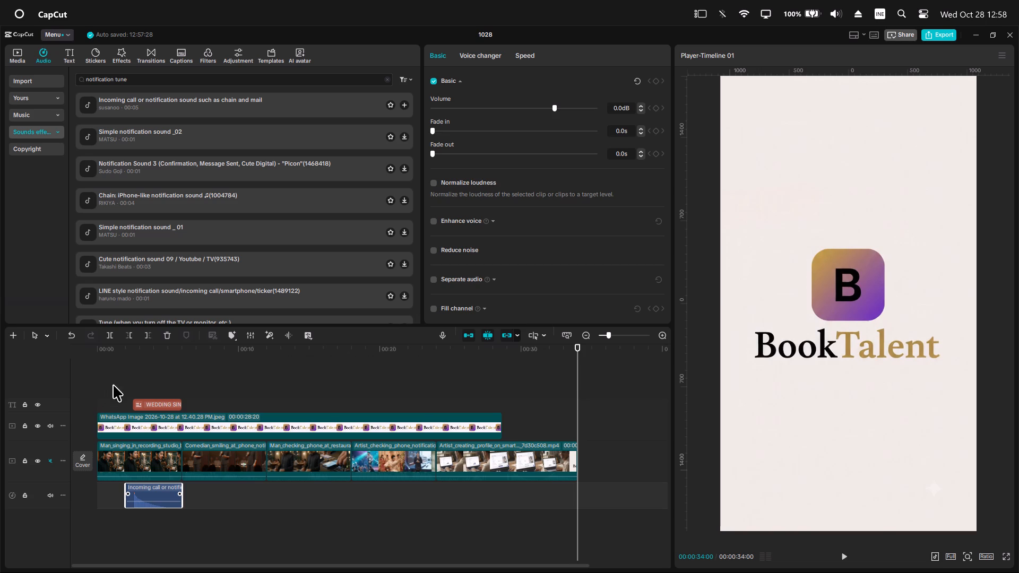
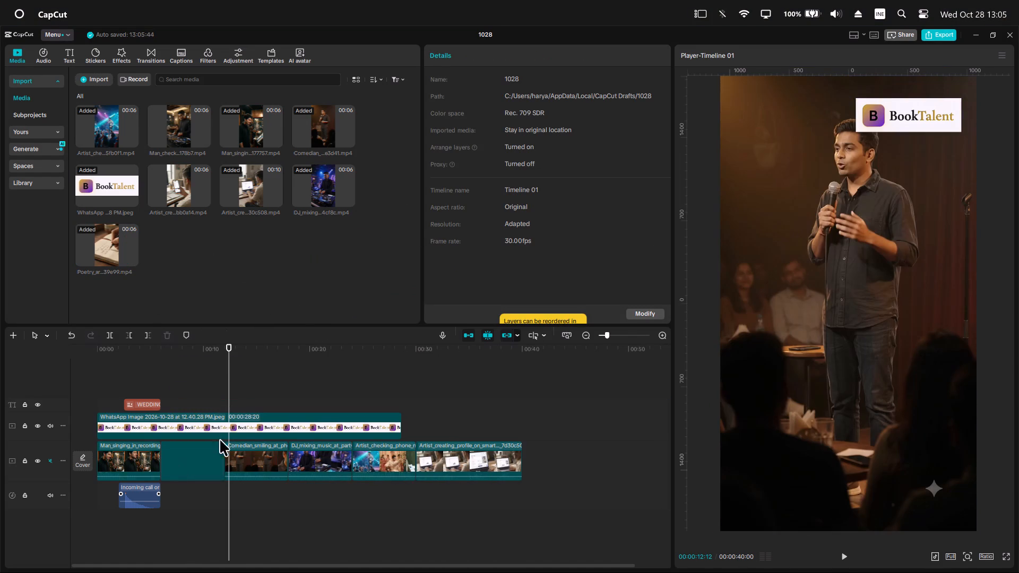
pyautogui.click(242, 456)
pyautogui.press('z')
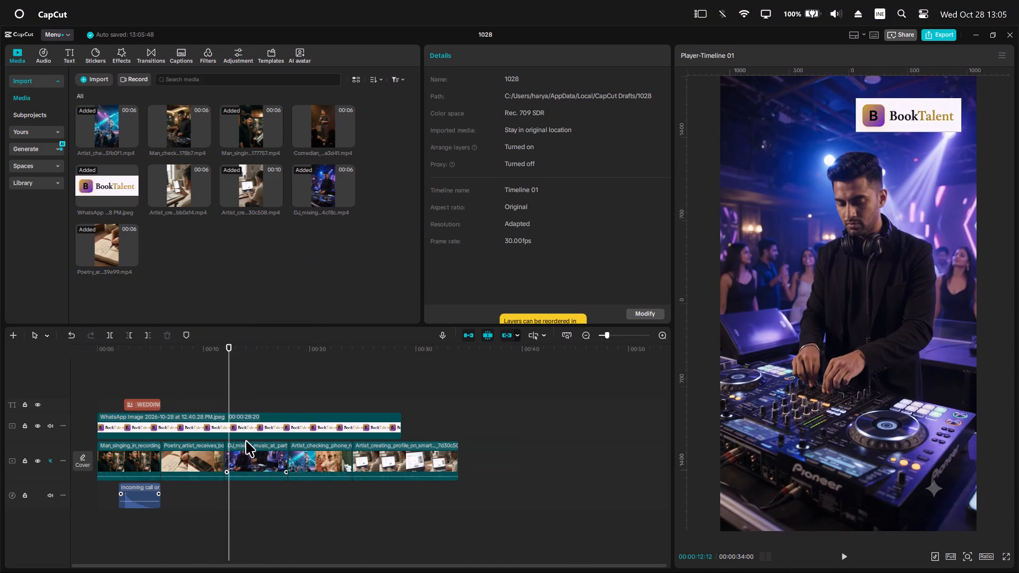
# Copy the "WEDDING SINGER NEEDED!" pop-up with its notification sound and paste both over the poetry artist clip at 8:18.
pyautogui.click(383, 416)
pyautogui.moveTo(188, 358); pyautogui.dragTo(161, 351)
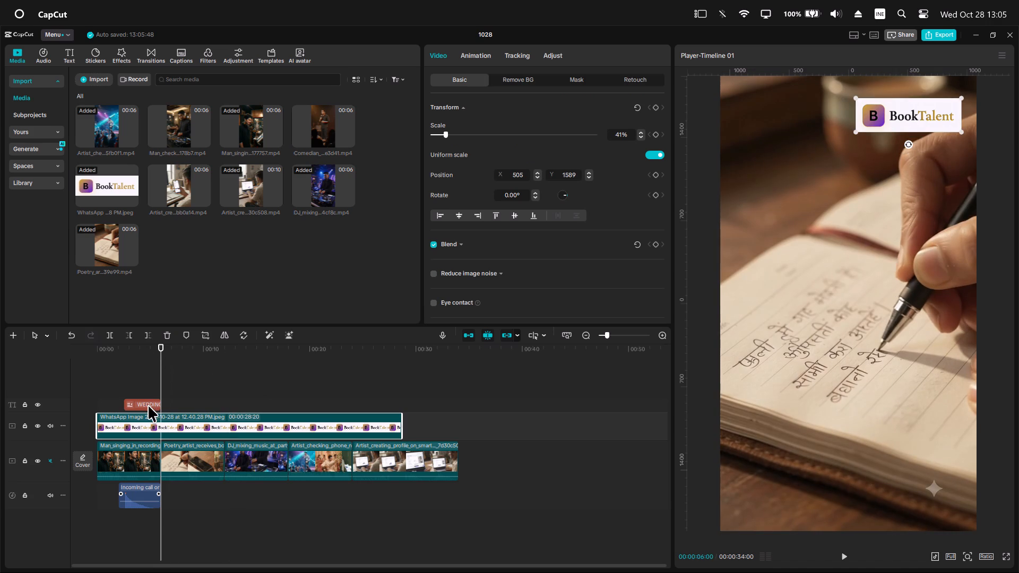
pyautogui.click(148, 405)
pyautogui.keyDown('ctrl'); pyautogui.click(148, 498); pyautogui.keyUp('ctrl')
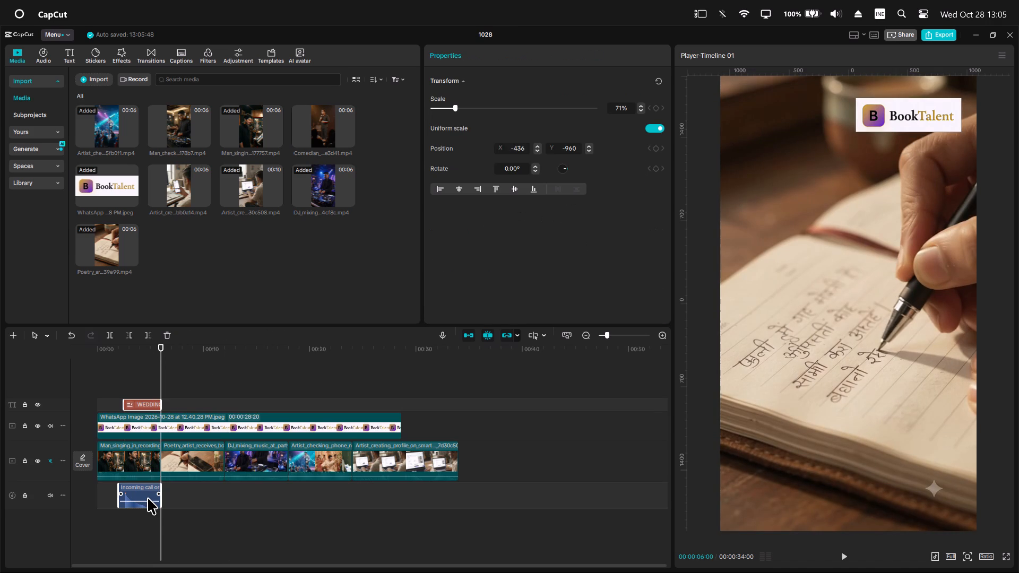
pyautogui.hotkey('ctrl', 'c')
pyautogui.hotkey('ctrl', 'c')
pyautogui.hotkey('ctrl', 'c')
pyautogui.press('space')
pyautogui.keyDown('ctrl'); pyautogui.scroll(4, 192, 416); pyautogui.keyUp('ctrl')
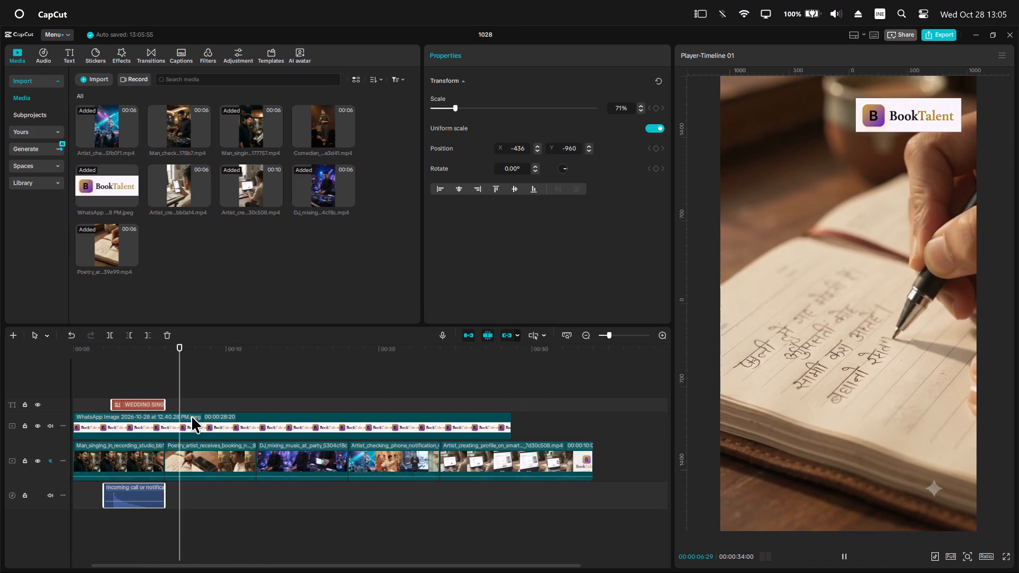
pyautogui.press('space')
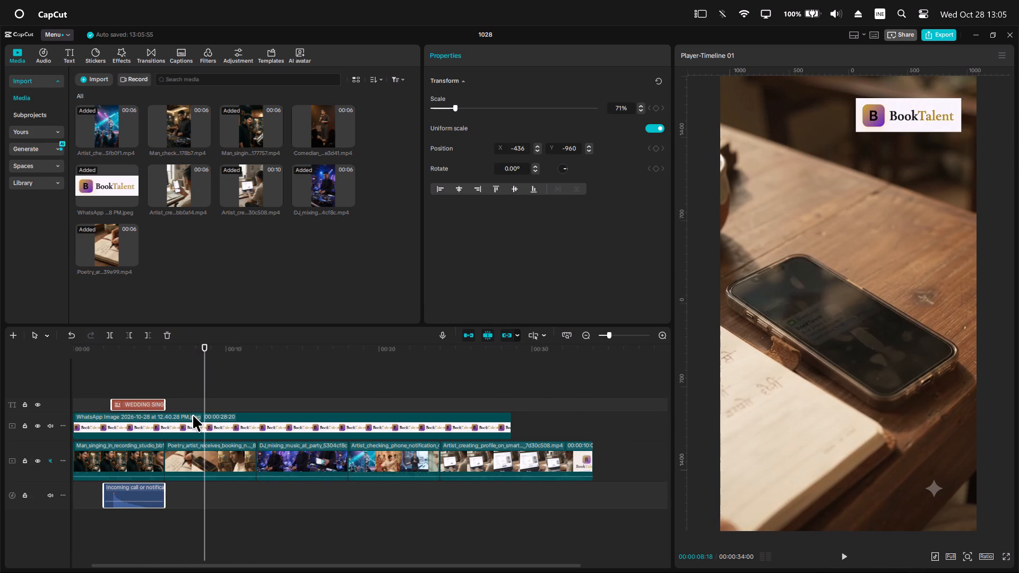
pyautogui.hotkey('ctrl', 'v')
pyautogui.press('space')
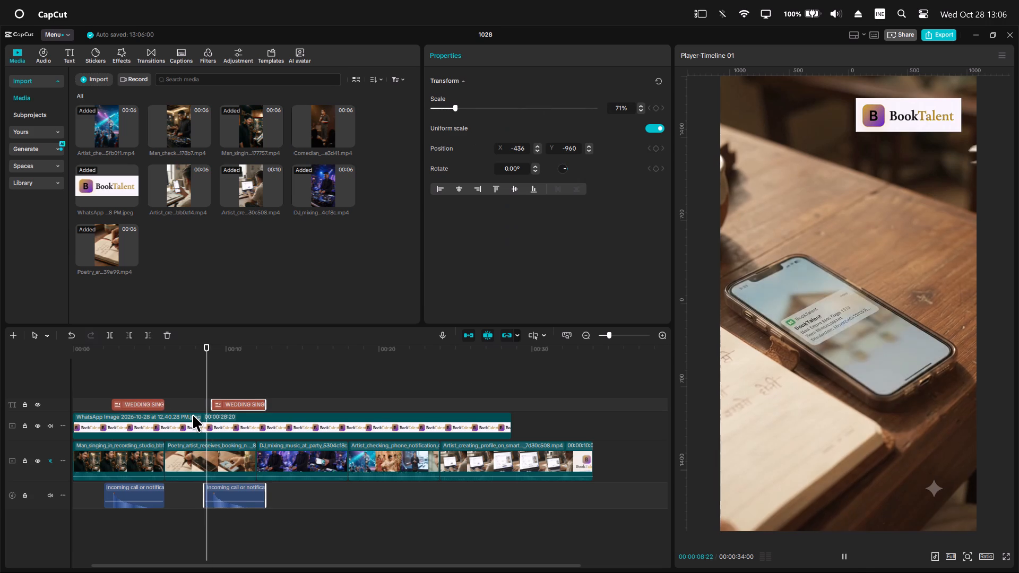
pyautogui.press('space')
# Trim the start of the pasted notification sound to 9:03, in line with the start of its message pop-up.
pyautogui.keyDown('ctrl'); pyautogui.scroll(9, 241, 405); pyautogui.keyUp('ctrl')
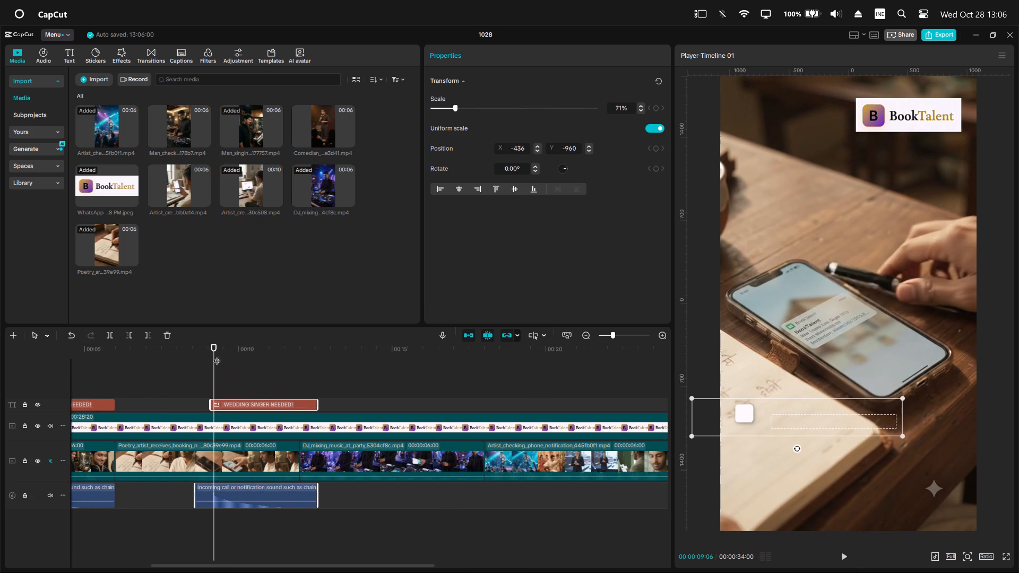
pyautogui.click(217, 355)
pyautogui.click(222, 485)
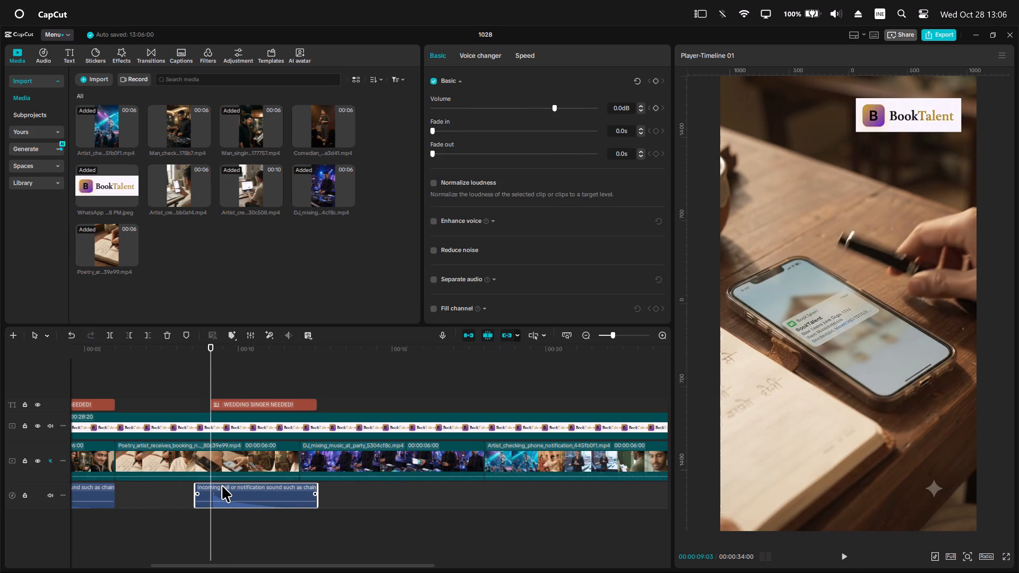
pyautogui.press('q')
# Move the poetry clip's pop-up and notification sound together to start at 8:19, when the phone screen lights up, and play it back.
pyautogui.keyDown('ctrl'); pyautogui.click(253, 405); pyautogui.keyUp('ctrl')
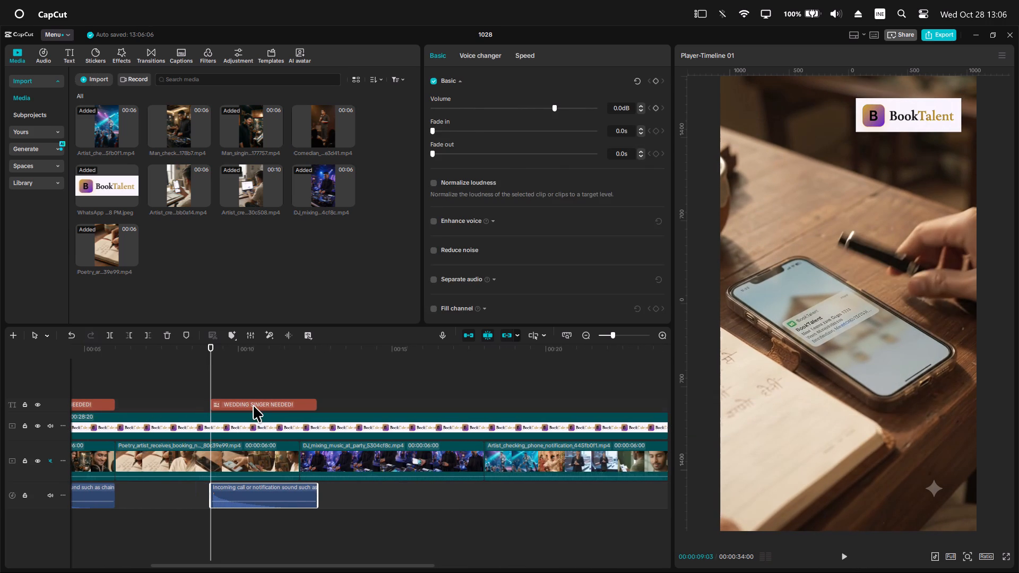
pyautogui.moveTo(212, 354); pyautogui.dragTo(198, 357)
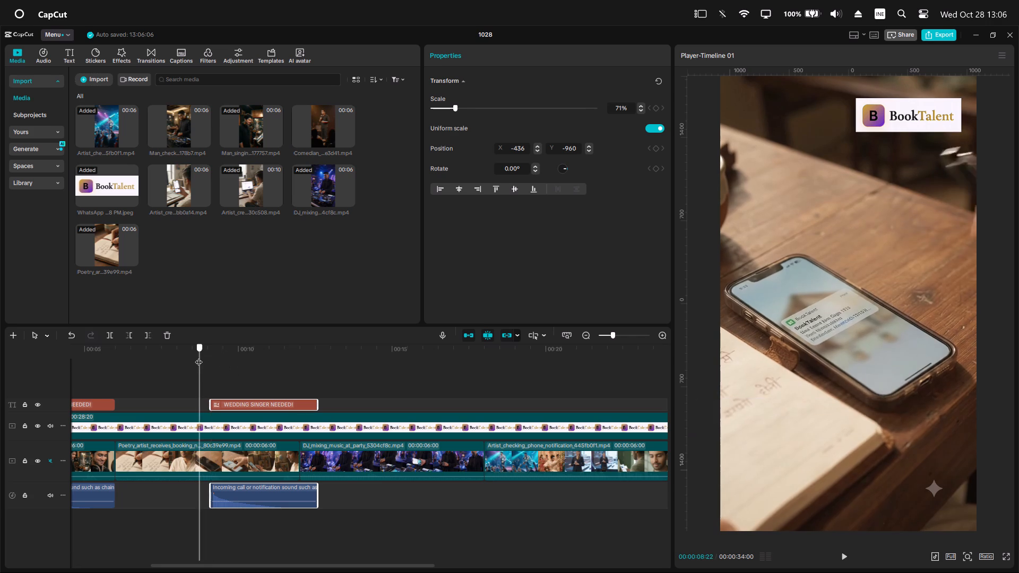
pyautogui.moveTo(198, 357); pyautogui.dragTo(194, 357)
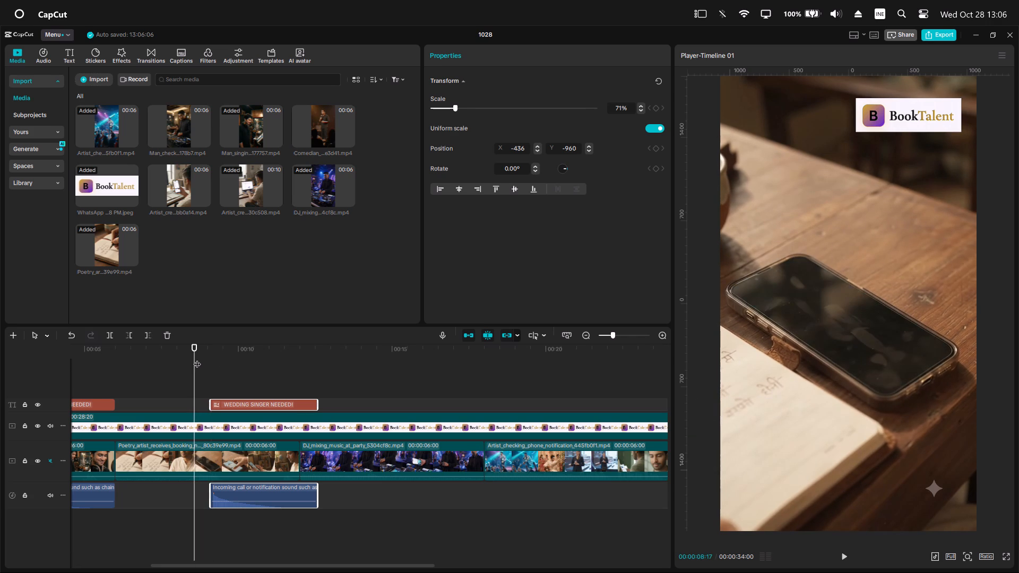
pyautogui.click(197, 358)
pyautogui.press('Left')
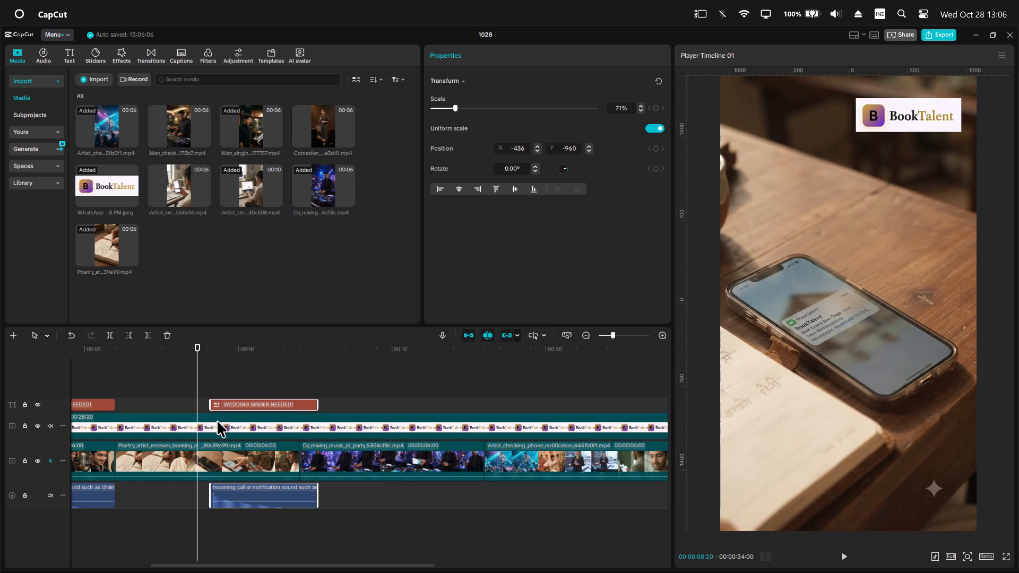
pyautogui.moveTo(237, 492); pyautogui.dragTo(220, 490)
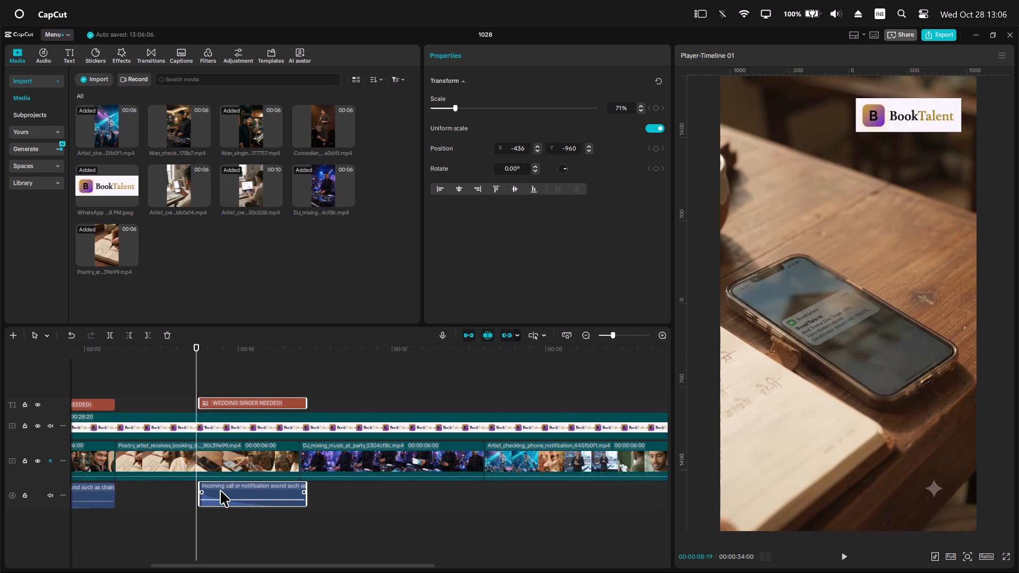
pyautogui.moveTo(220, 490); pyautogui.dragTo(223, 494)
pyautogui.press('space')
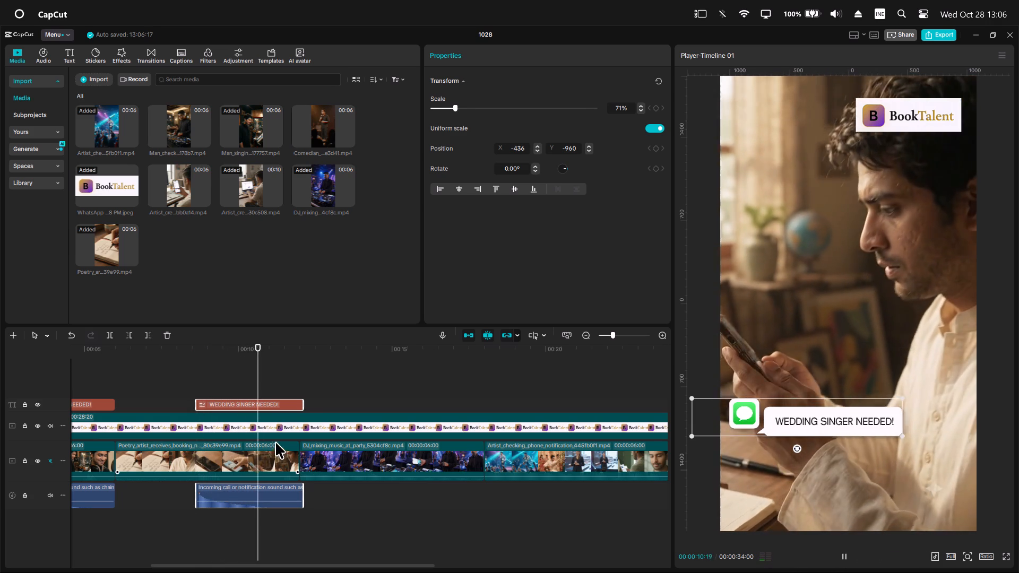
pyautogui.press('space')
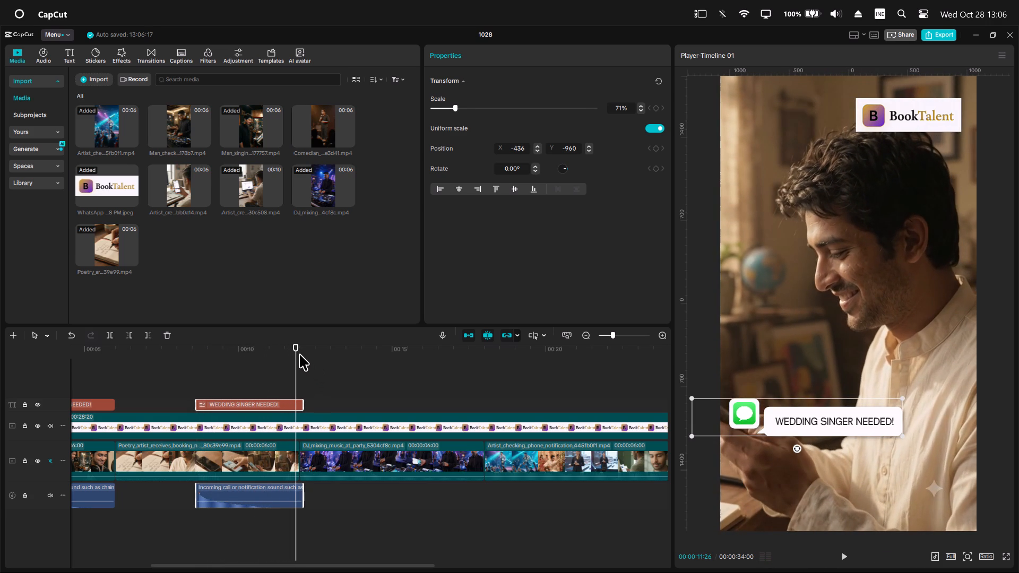
# Trim the ends of the poetry clip's pop-up and notification sound to 12:00, where the DJ clip begins.
pyautogui.click(299, 354)
pyautogui.write('w')
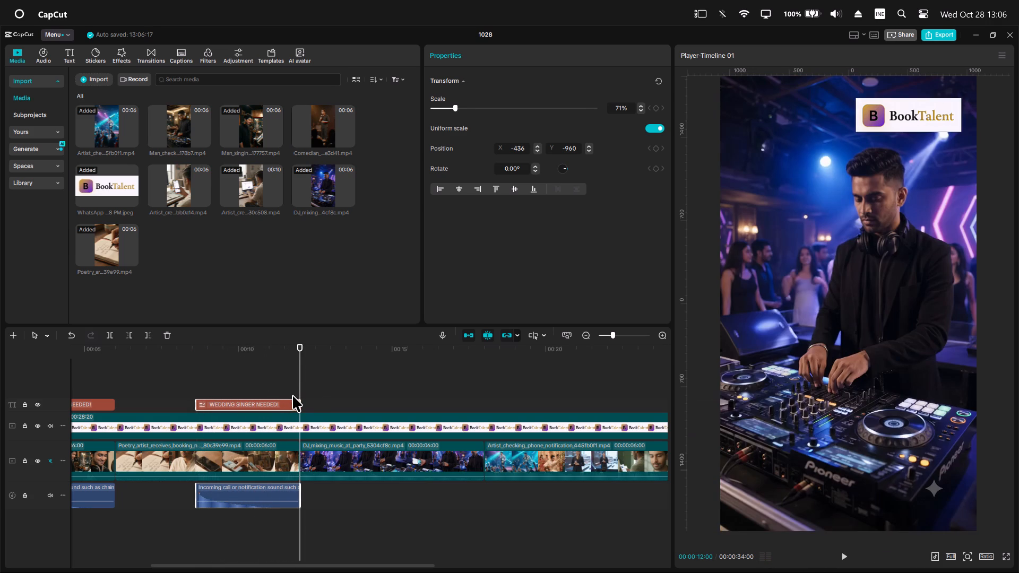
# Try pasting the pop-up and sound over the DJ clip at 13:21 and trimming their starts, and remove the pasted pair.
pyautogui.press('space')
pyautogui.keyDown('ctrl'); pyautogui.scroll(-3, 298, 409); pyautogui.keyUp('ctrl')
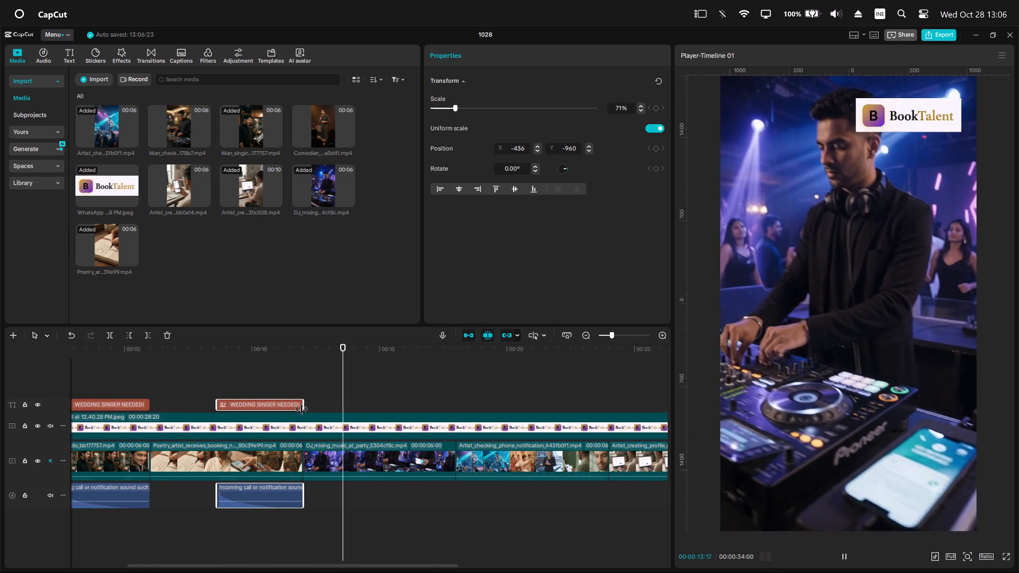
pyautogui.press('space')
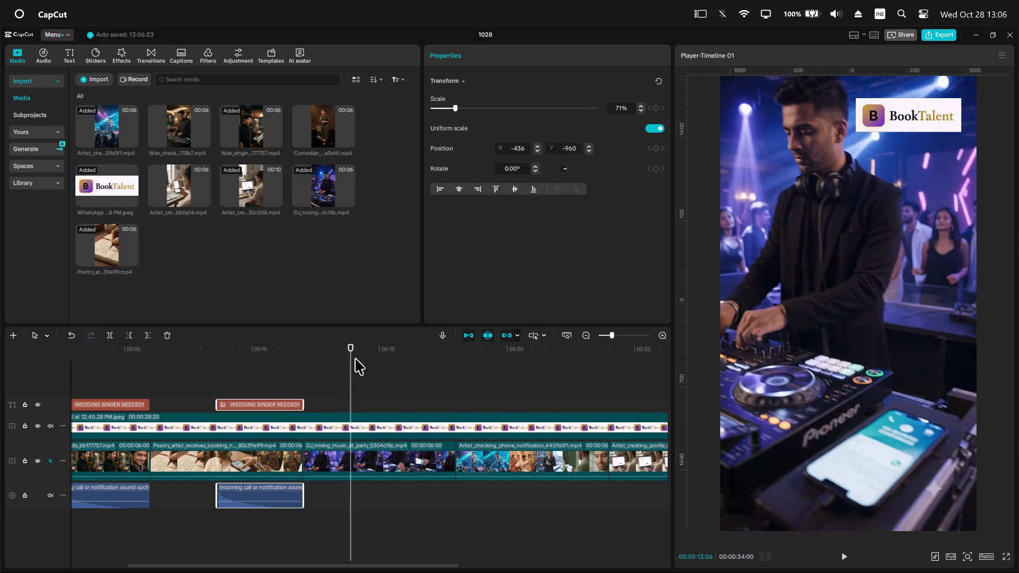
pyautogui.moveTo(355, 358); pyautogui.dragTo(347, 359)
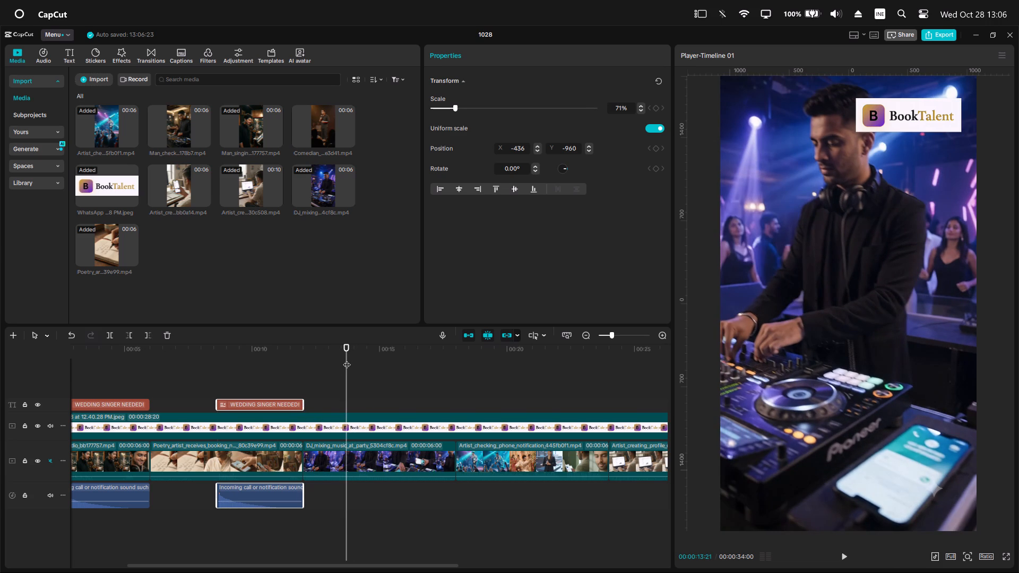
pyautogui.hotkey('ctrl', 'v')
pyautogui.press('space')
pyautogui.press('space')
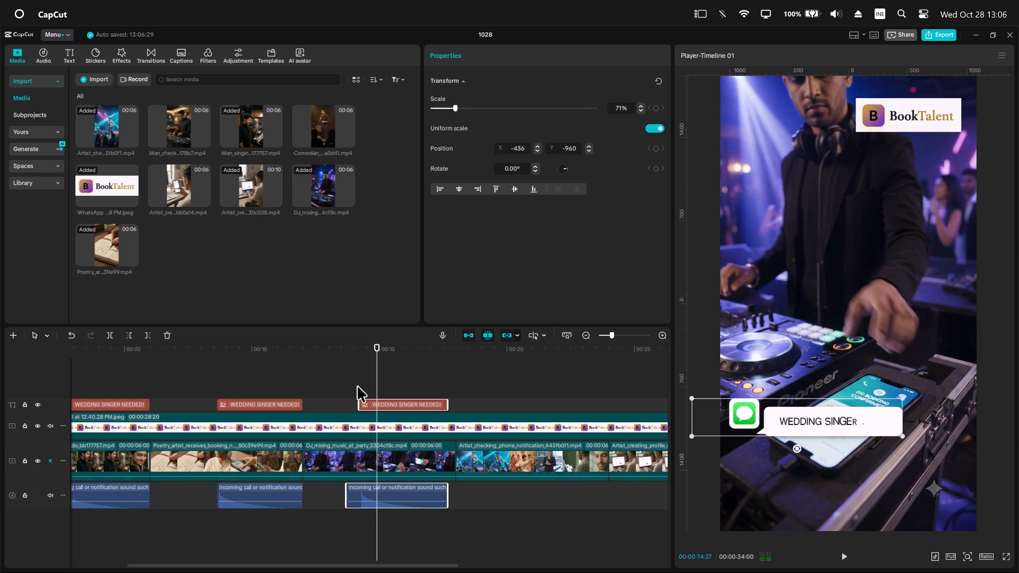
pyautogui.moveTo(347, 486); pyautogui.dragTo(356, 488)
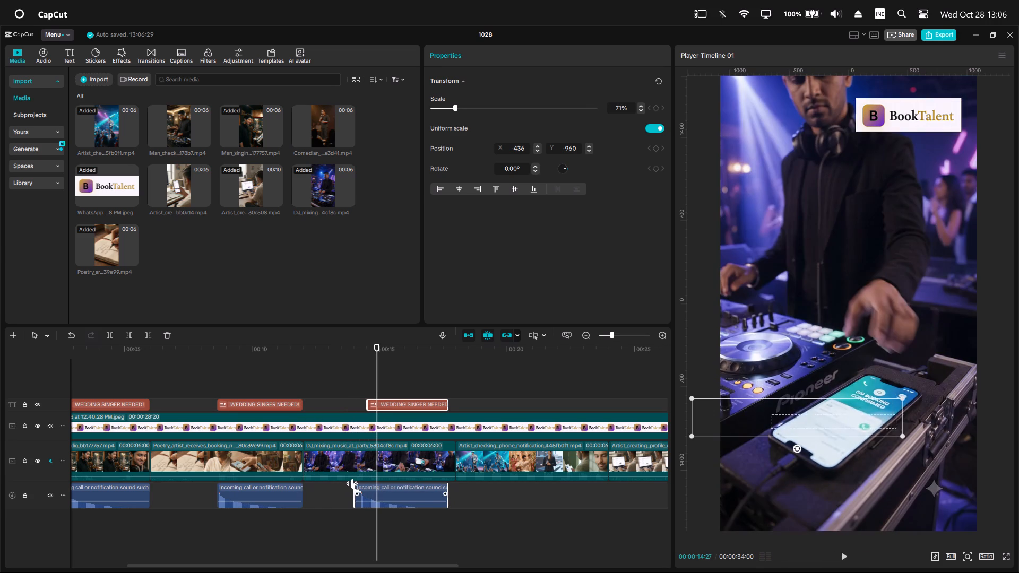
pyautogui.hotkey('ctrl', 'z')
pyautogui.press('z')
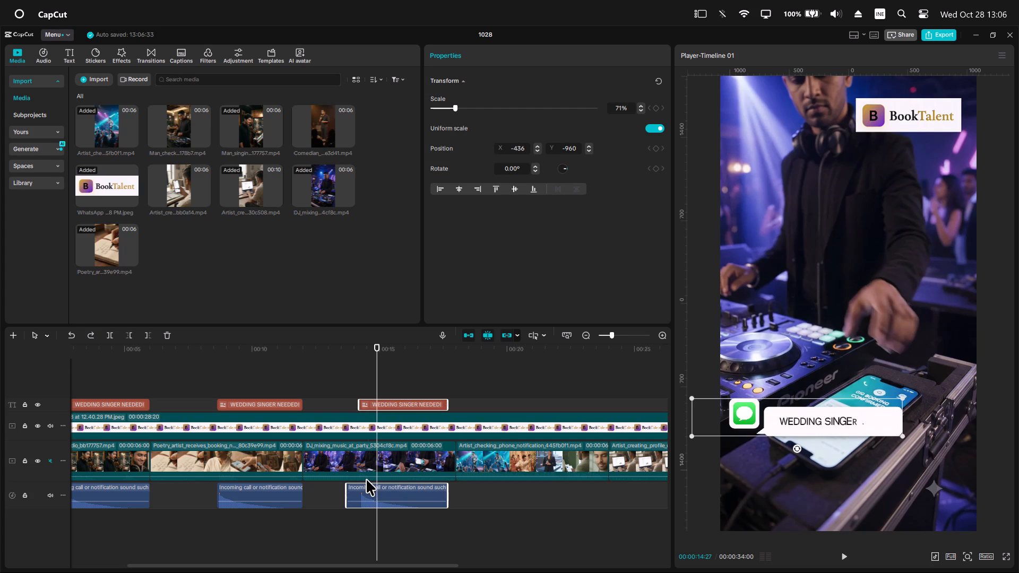
# Copy the poetry clip's trimmed pop-up and notification sound, paste both over the DJ clip at 14:07, and play back the result.
pyautogui.click(288, 402)
pyautogui.keyDown('ctrl'); pyautogui.click(269, 504); pyautogui.keyUp('ctrl')
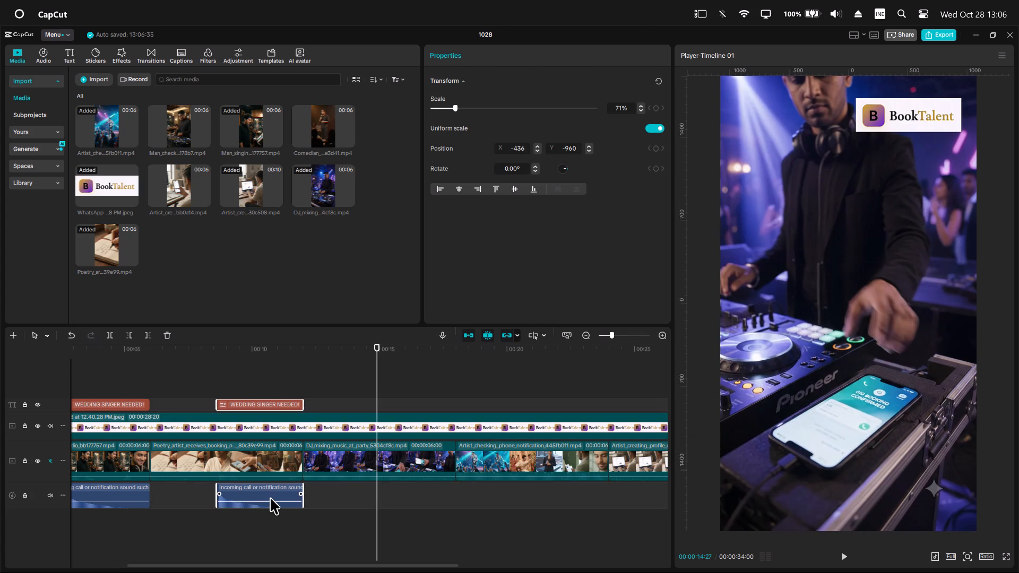
pyautogui.hotkey('ctrl', 'c')
pyautogui.hotkey('ctrl', 'c')
pyautogui.click(334, 351)
pyautogui.press('space')
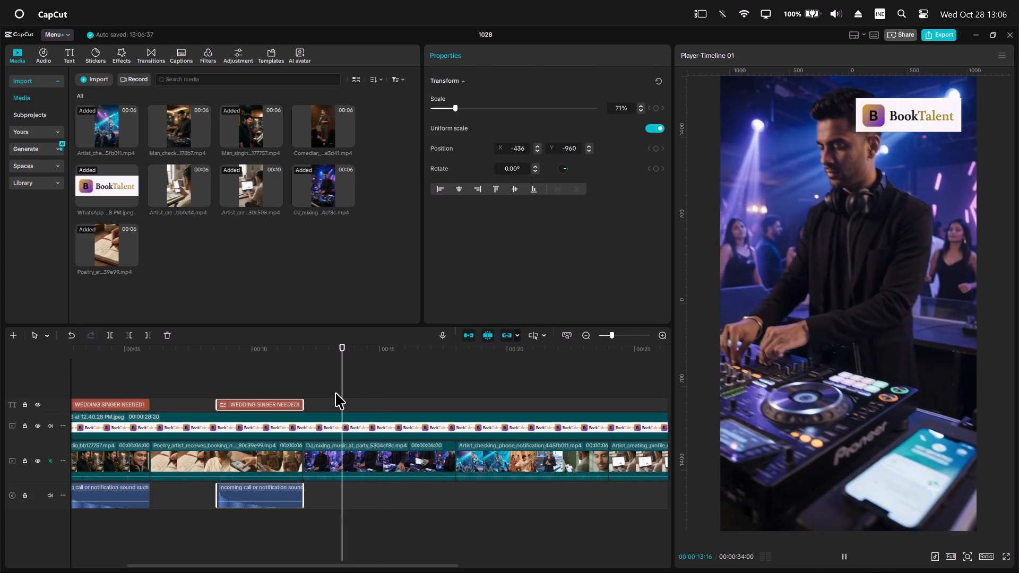
pyautogui.press('space')
pyautogui.press('space')
pyautogui.press('space')
pyautogui.press('space')
pyautogui.press('space')
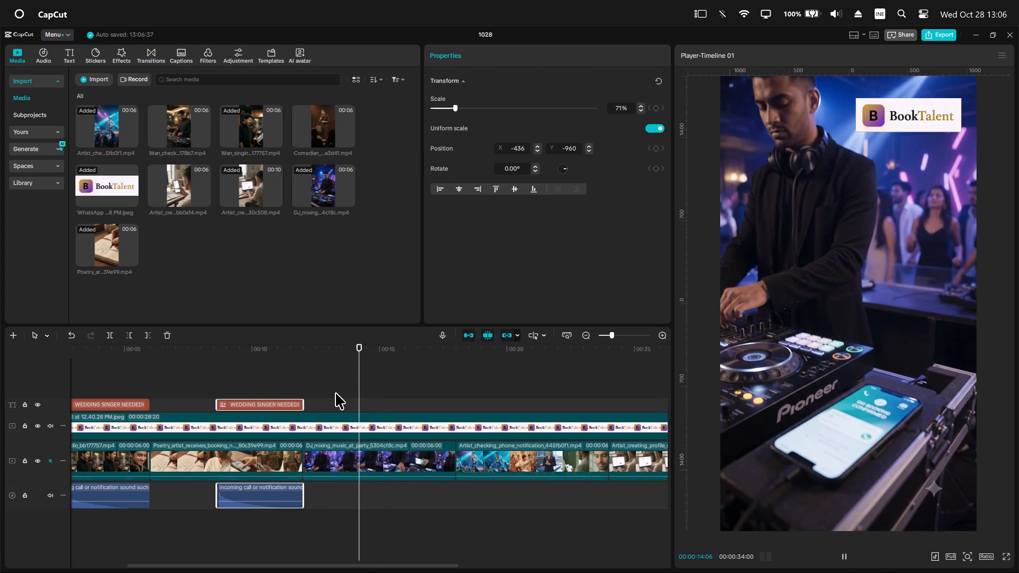
pyautogui.hotkey('ctrl', 'v')
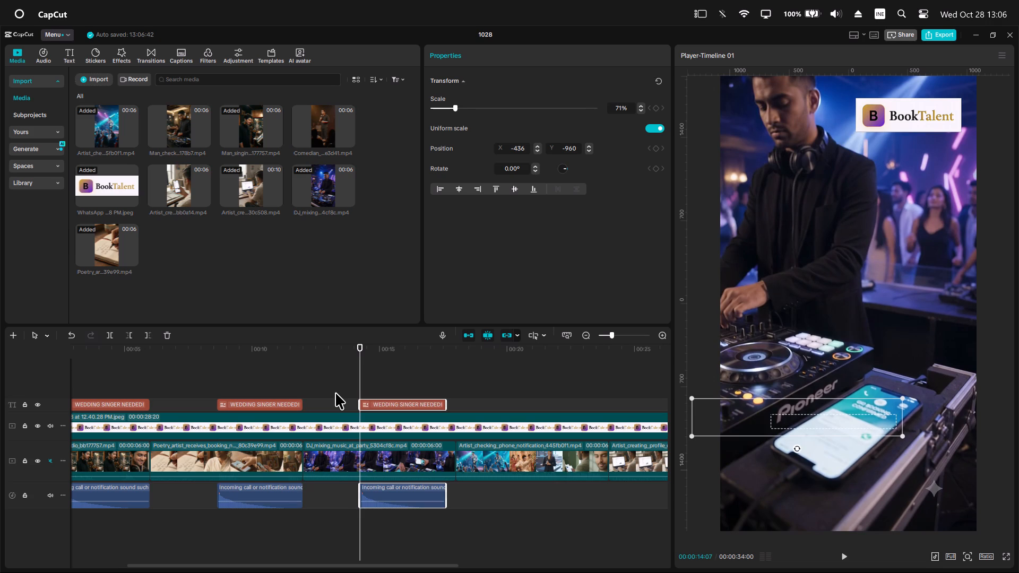
pyautogui.click(324, 371)
pyautogui.press('space')
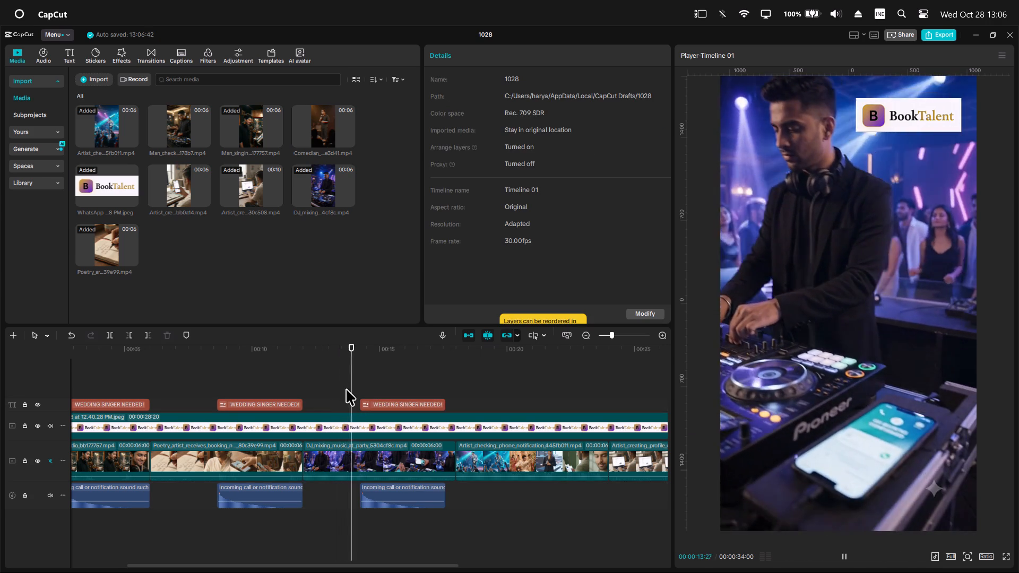
pyautogui.press('space')
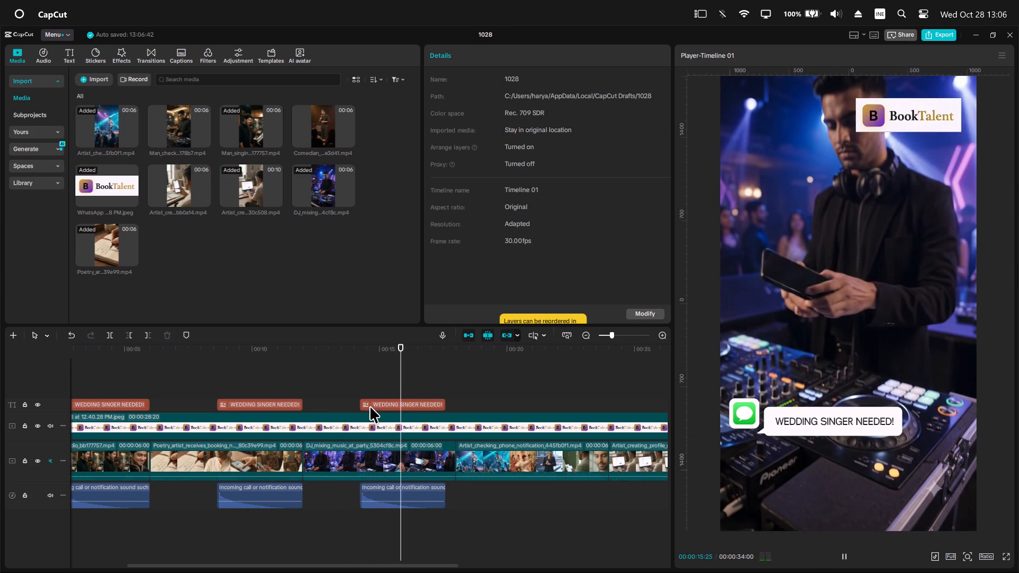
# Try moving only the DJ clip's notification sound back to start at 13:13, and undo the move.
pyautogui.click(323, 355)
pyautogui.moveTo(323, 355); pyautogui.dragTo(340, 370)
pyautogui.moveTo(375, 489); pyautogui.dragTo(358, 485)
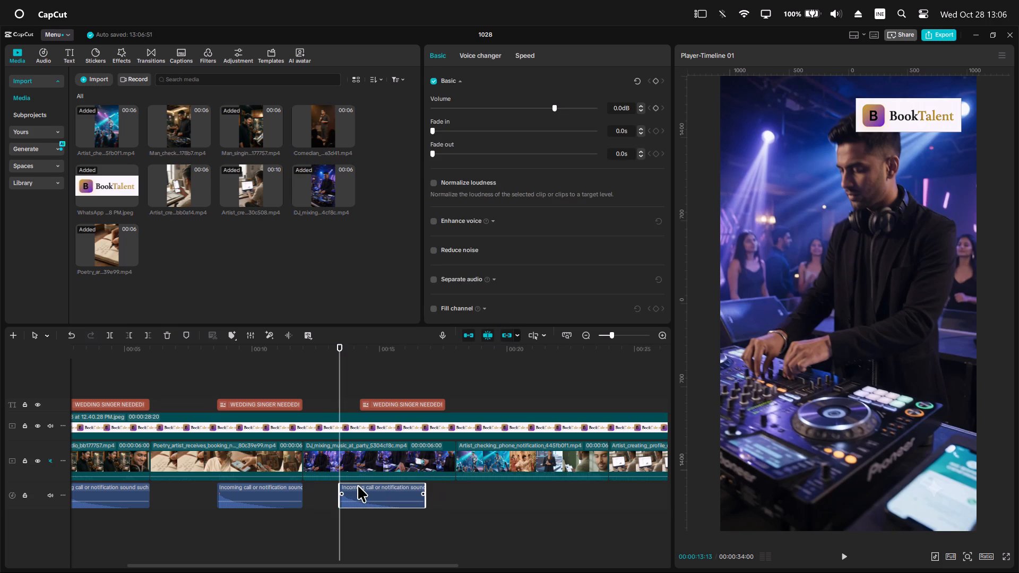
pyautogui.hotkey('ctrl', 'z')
# Select the DJ clip's message pop-up together with its notification sound.
pyautogui.keyDown('ctrl'); pyautogui.click(391, 407); pyautogui.keyUp('ctrl')
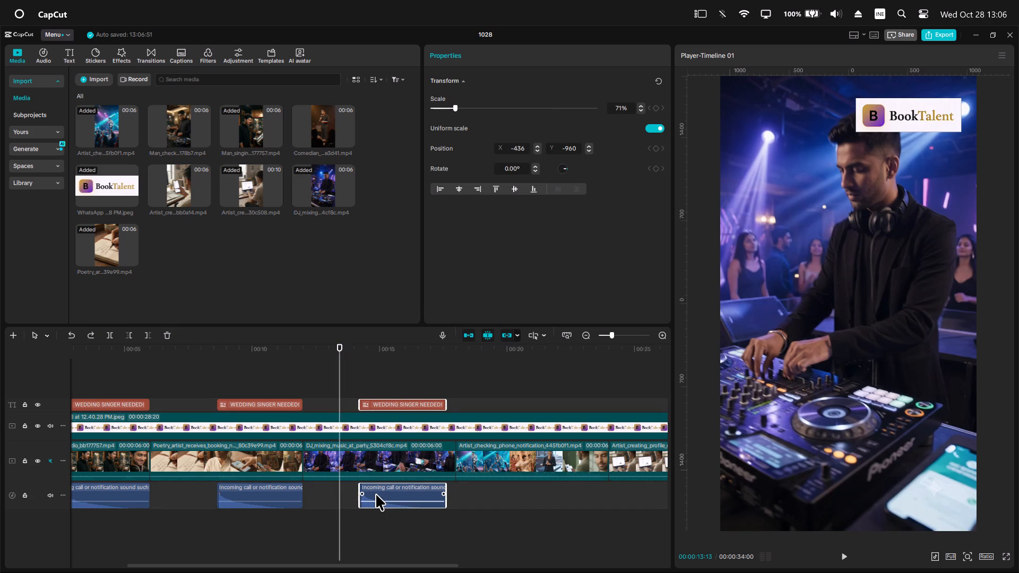
# Move the DJ clip's selected pop-up and notification sound back to start at 13:13, and play back the result.
pyautogui.moveTo(376, 494); pyautogui.dragTo(355, 492)
pyautogui.click(301, 361)
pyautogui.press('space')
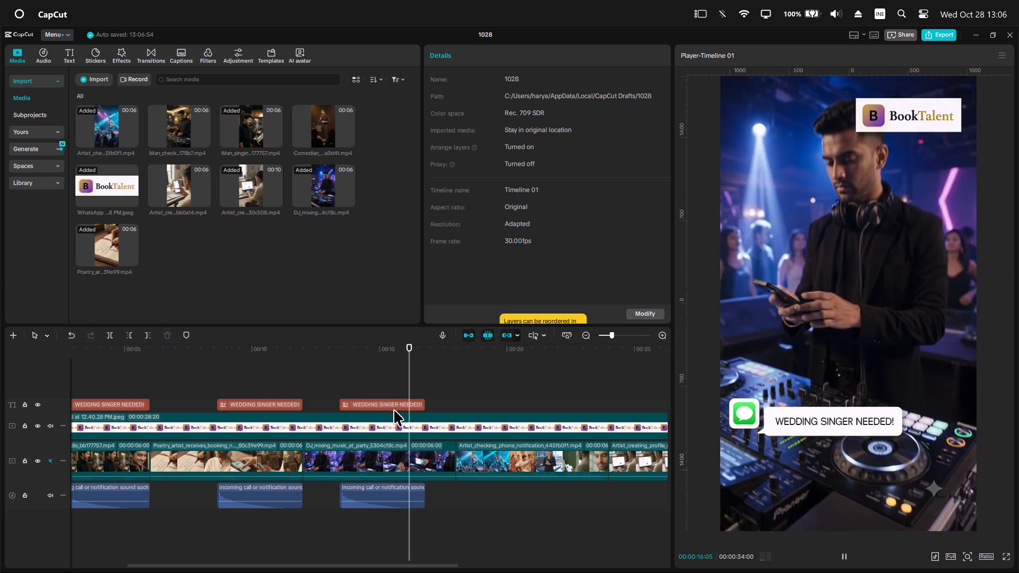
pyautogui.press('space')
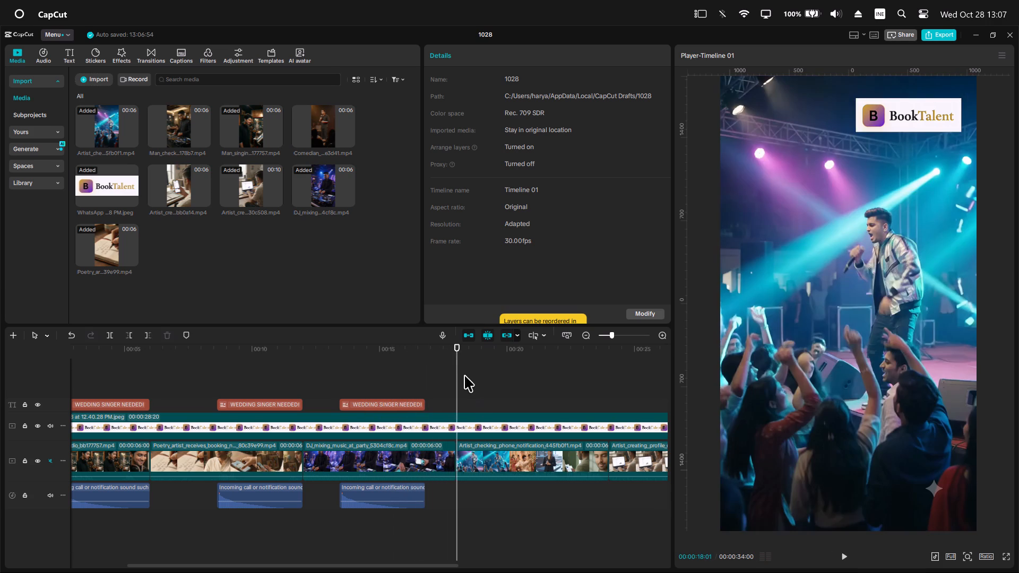
# Extend the DJ clip's message pop-up so it ends with the clip at 18:00.
pyautogui.click(457, 364)
pyautogui.click(424, 399)
pyautogui.moveTo(424, 404); pyautogui.dragTo(454, 415)
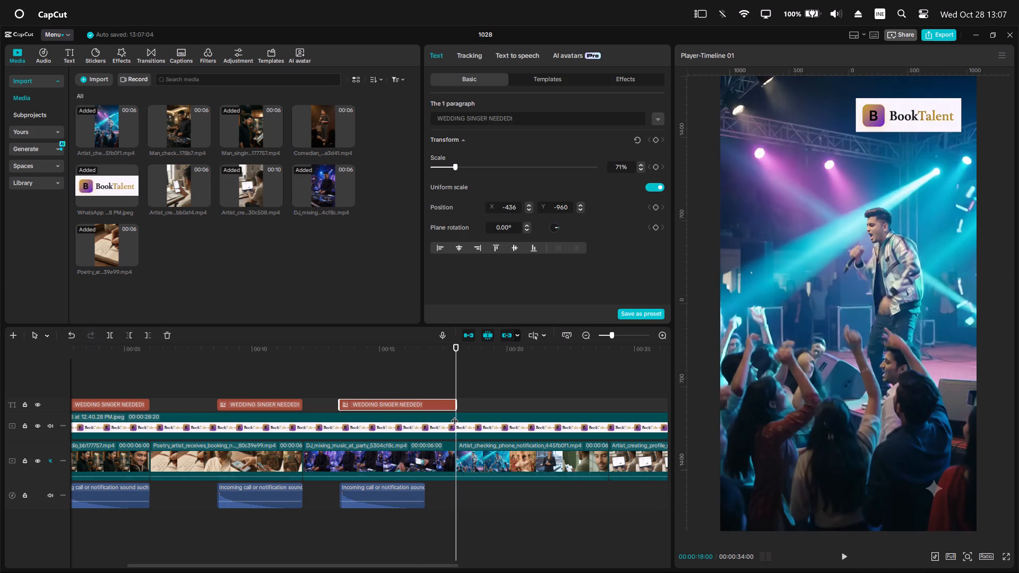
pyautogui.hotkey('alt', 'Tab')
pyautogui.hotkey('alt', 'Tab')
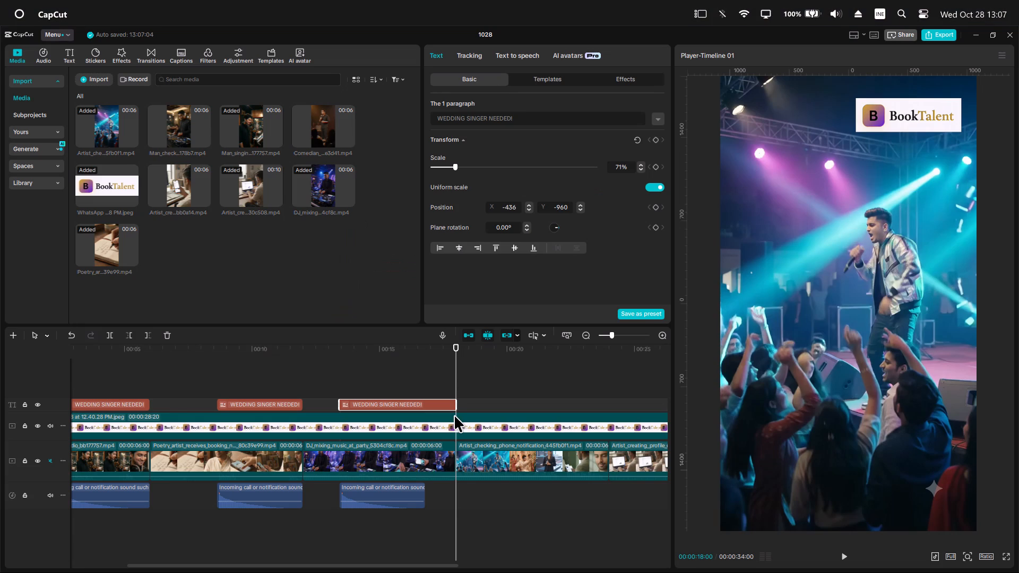